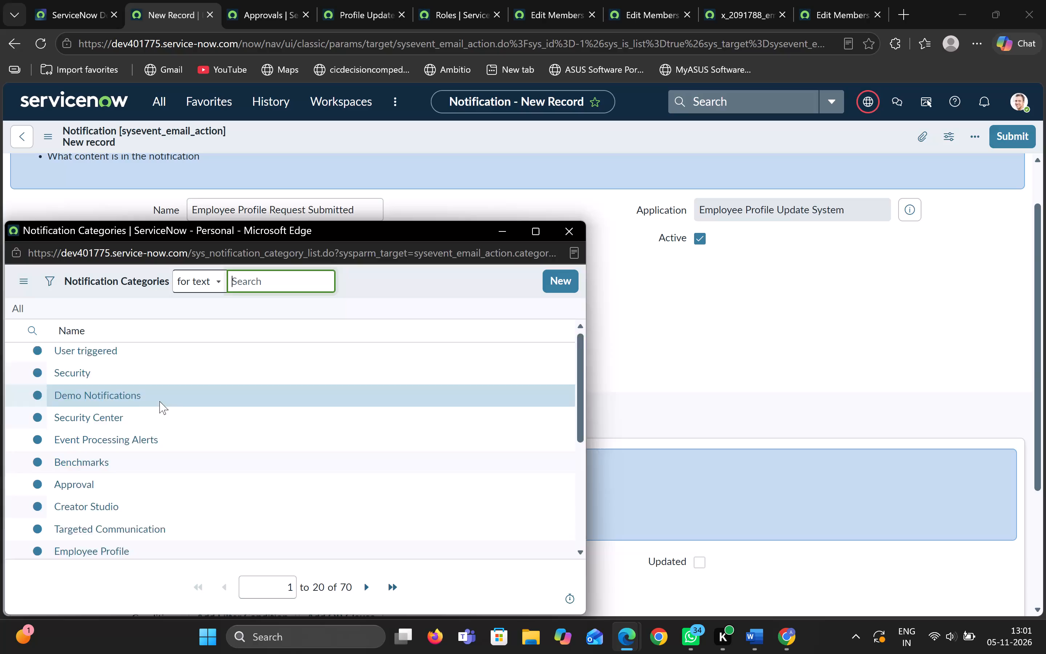
Set the category of the Employee Profile Request Submitted notification to Employee Profile and submit the new record.
scroll(159, 401, "down", 1)
left_click(107, 462)
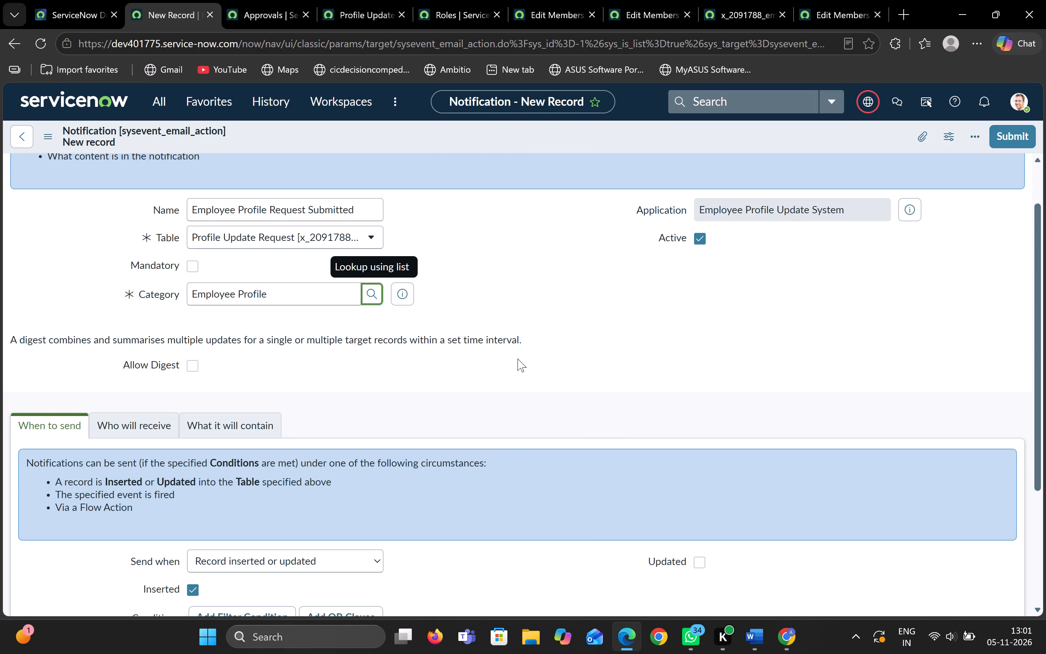
scroll(518, 359, "down", 2)
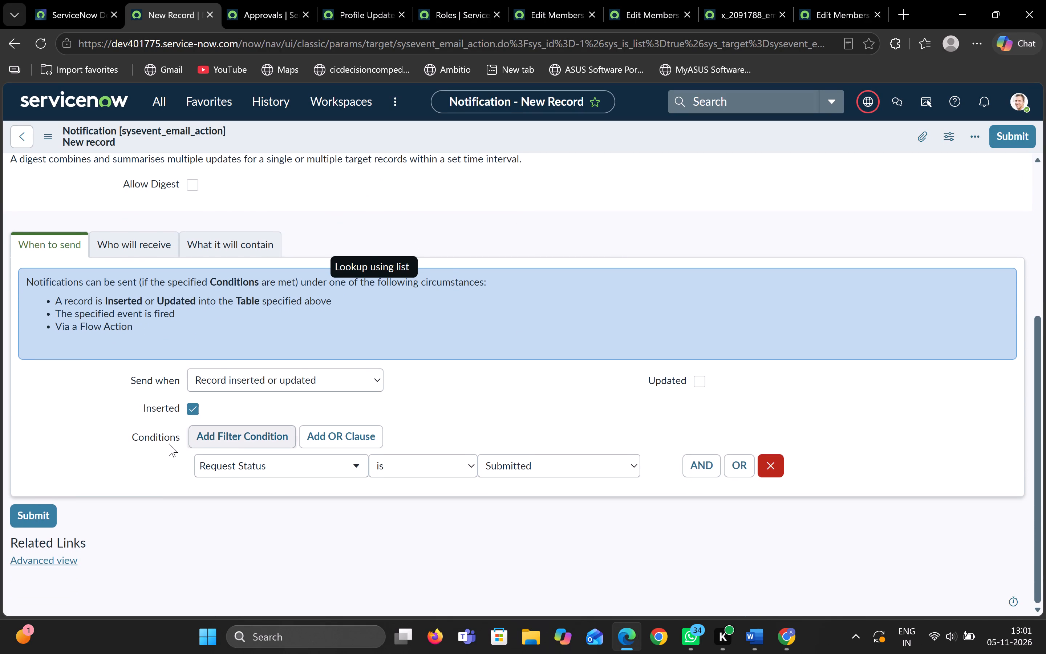
left_click(38, 510)
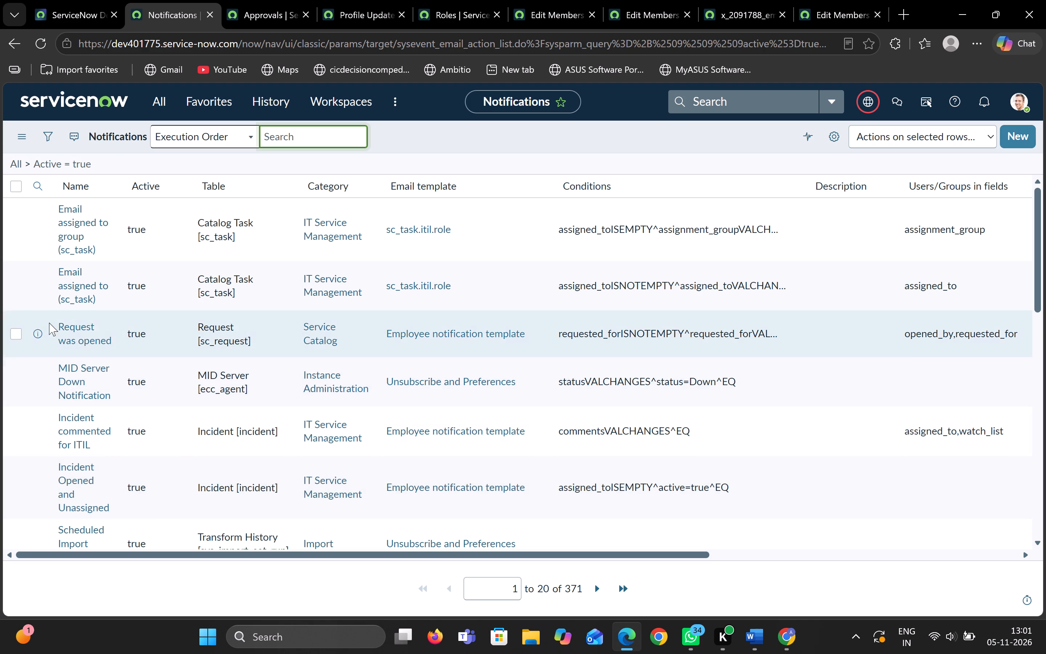
Open a new record form from the Profile Update Requests list.
left_click(254, 5)
left_click(350, 12)
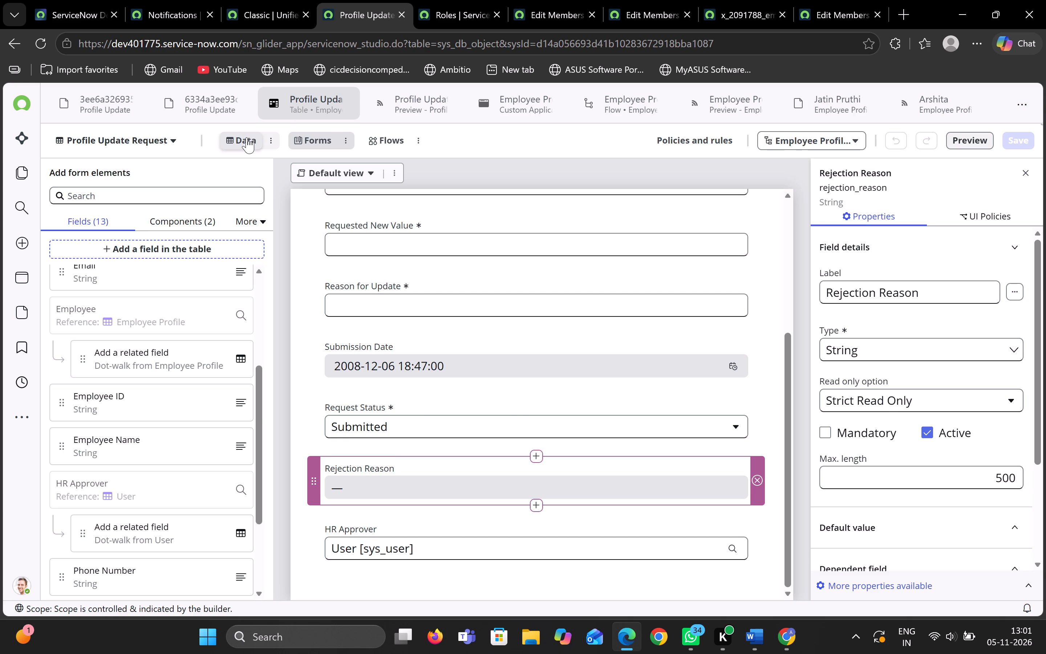
left_click(247, 137)
left_click(395, 98)
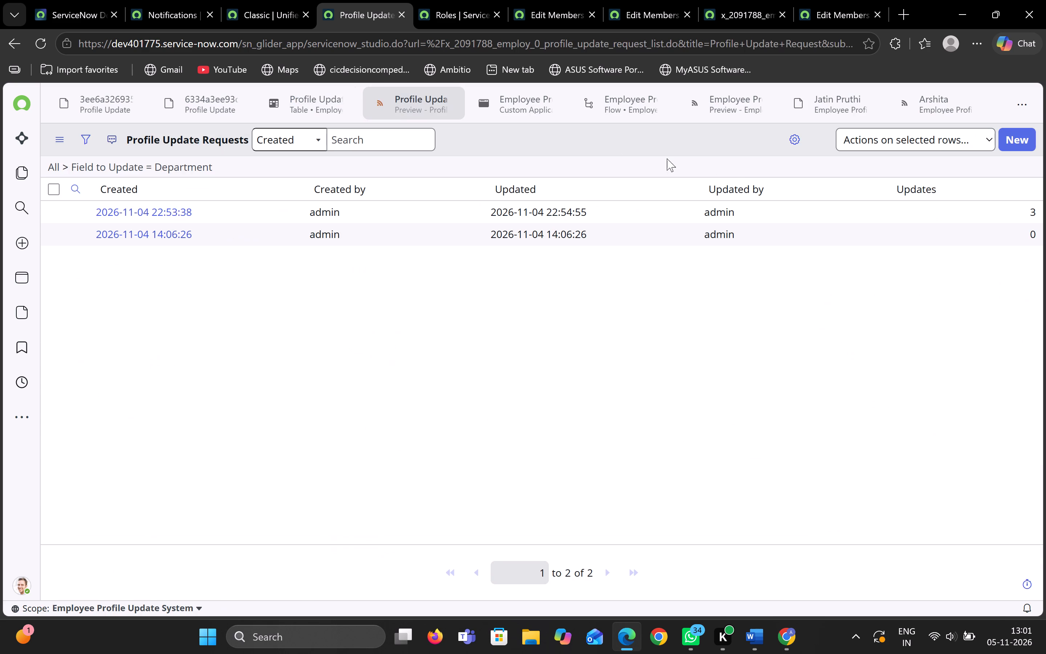
left_click(1013, 144)
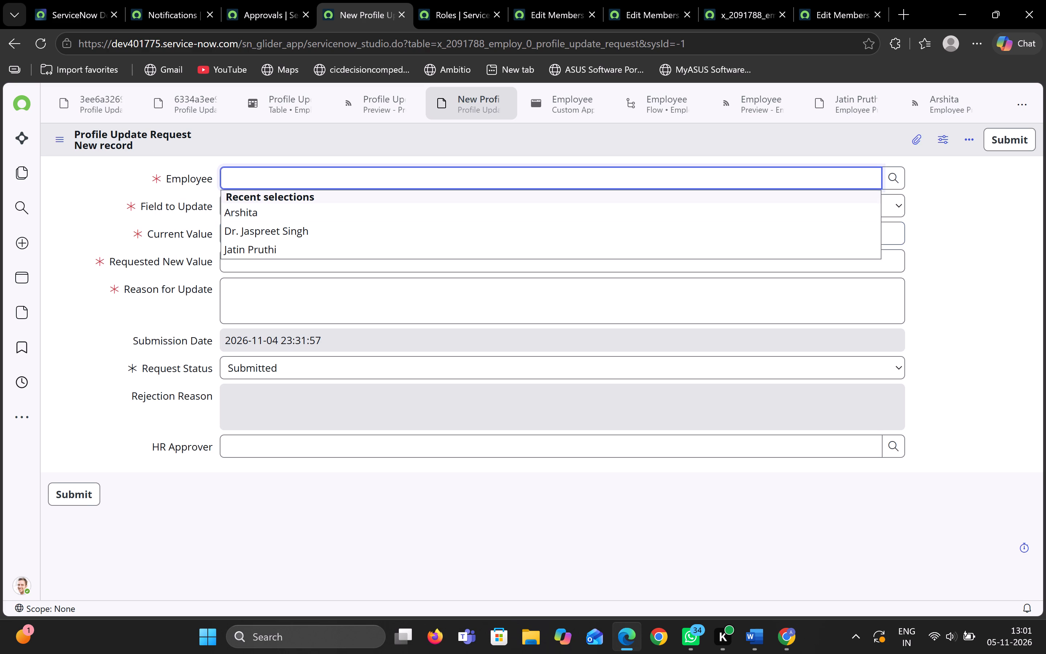
Fill the request with Arshita as employee, Department as the field to update, and Technical as the requested new value.
left_click(281, 216)
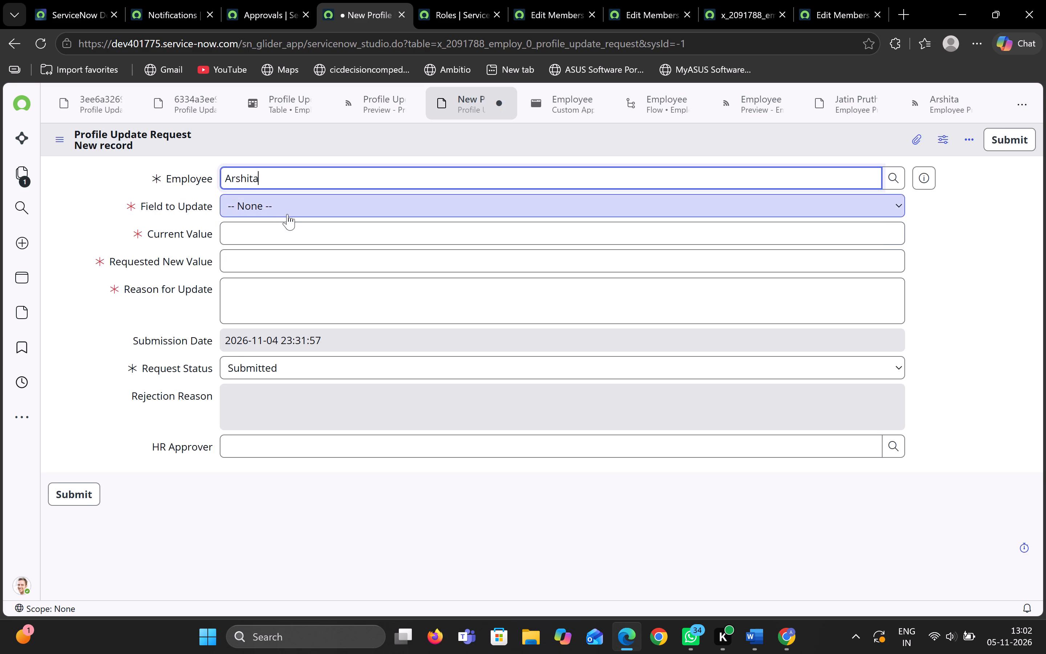
left_click(288, 213)
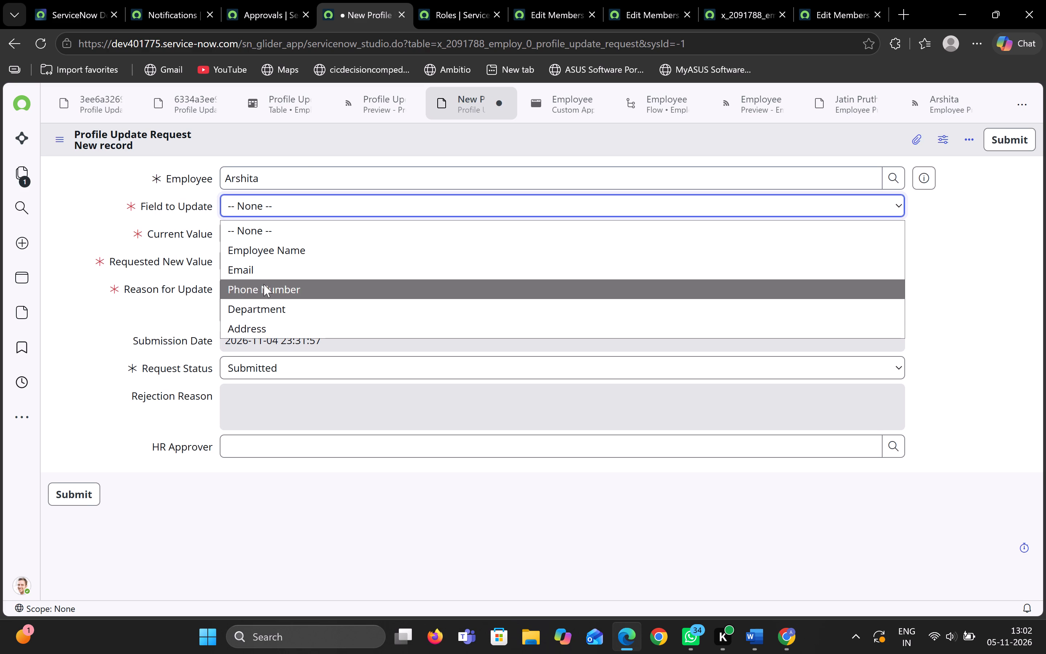
left_click(264, 309)
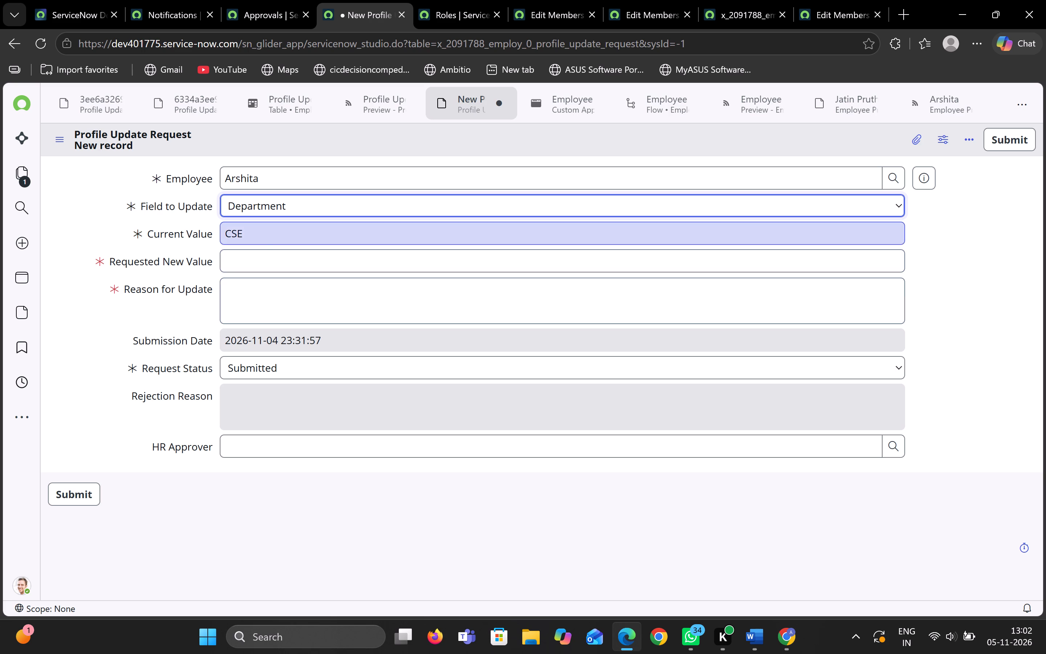
left_click(262, 267)
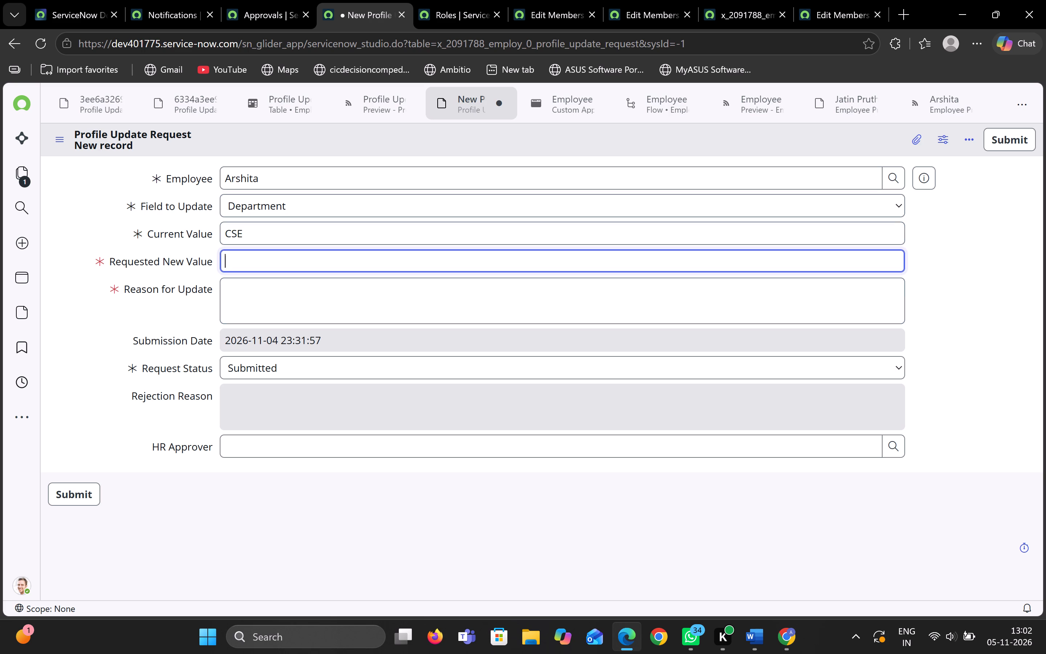
type("Technical")
Enter the reason "Request for department update", choose HR Approver as the approver, and submit the request.
left_click(244, 302)
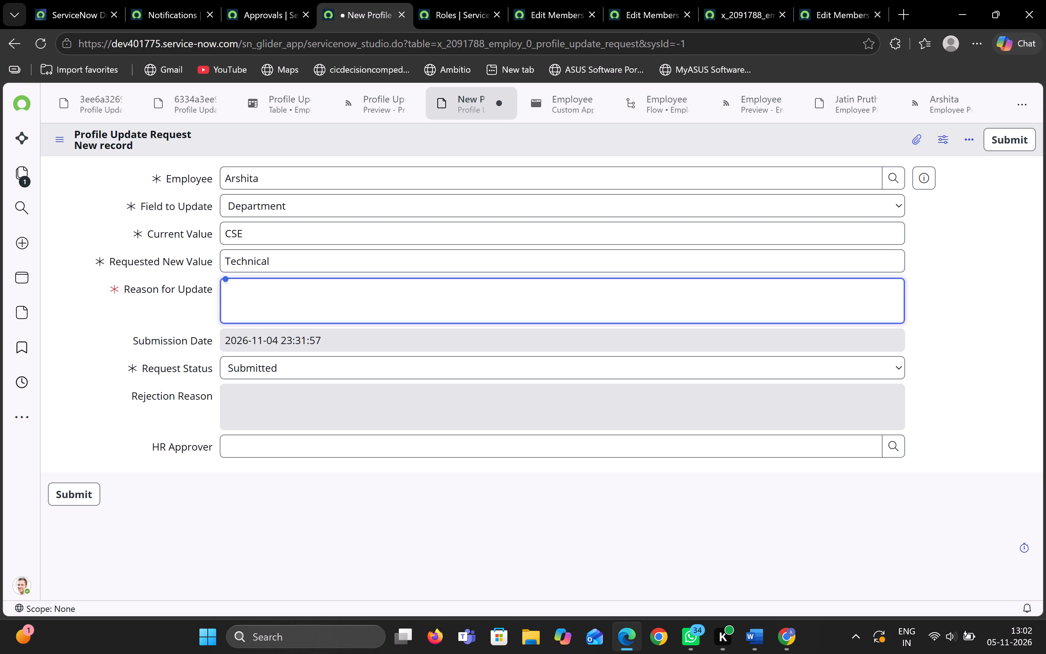
type("Re")
type("quest for departme")
type("nt update")
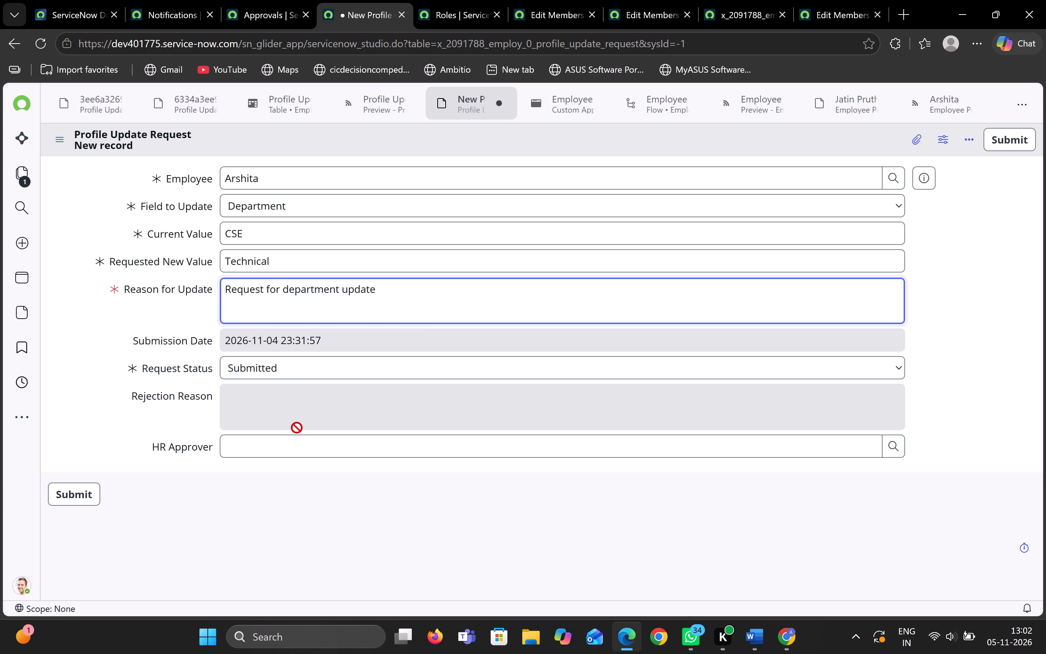
left_click(307, 441)
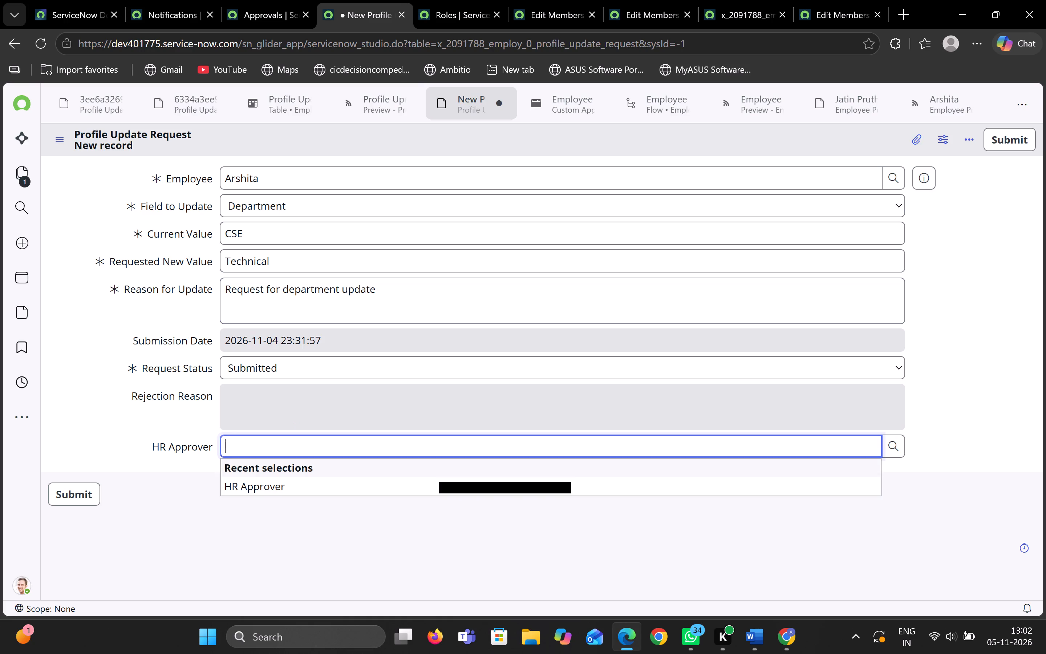
left_click(263, 483)
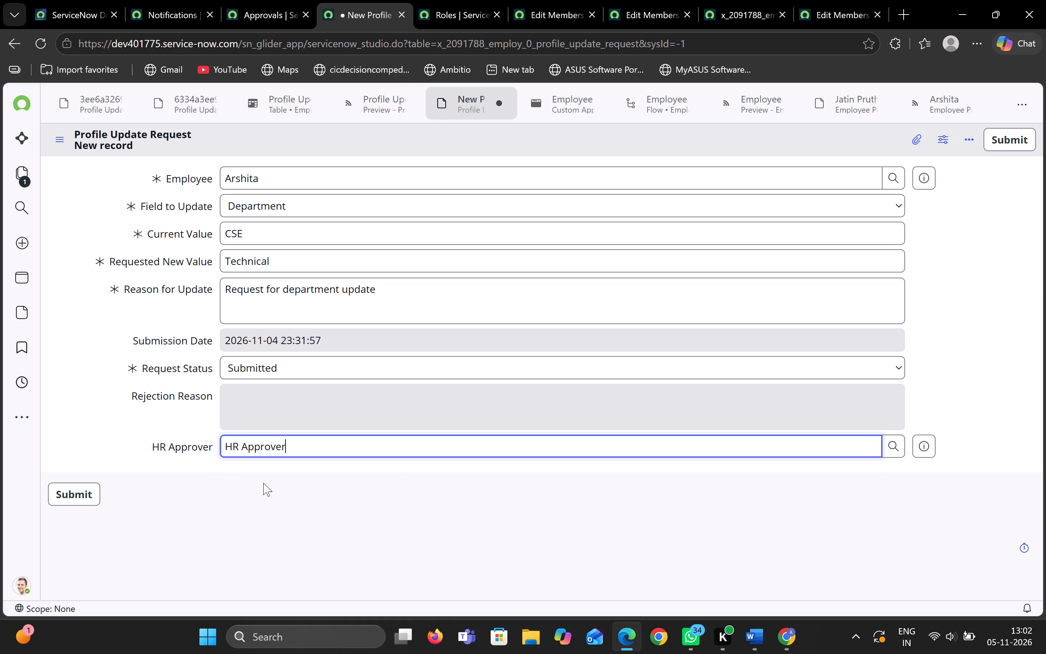
left_click(82, 489)
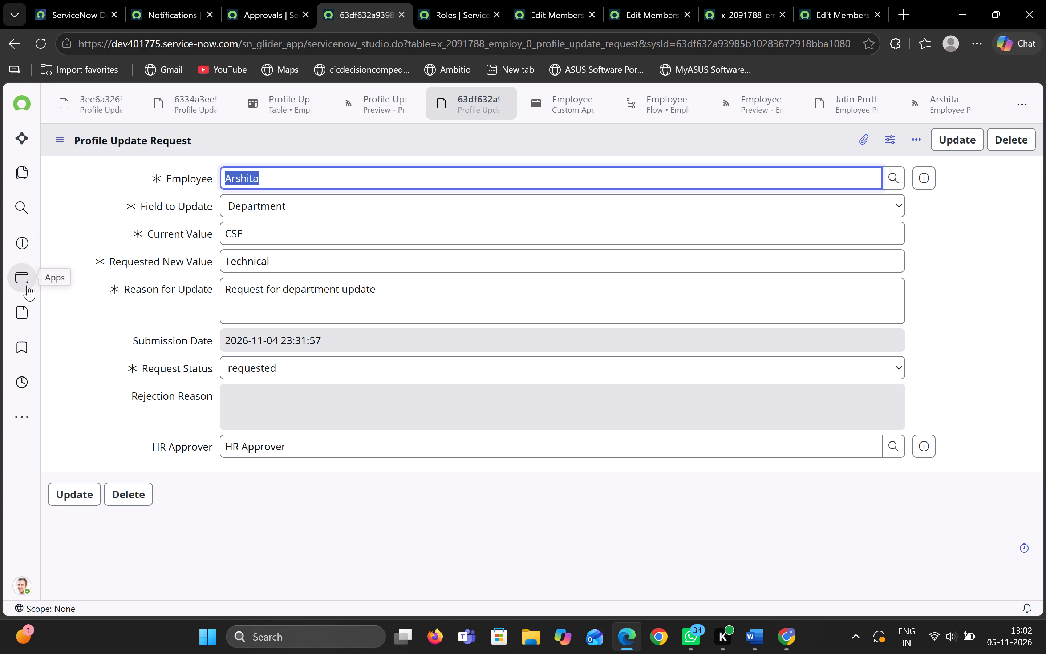
Open the Employee Profile Approval Flow of the Profile Update Request table and examine its approval branches and update steps.
left_click(25, 320)
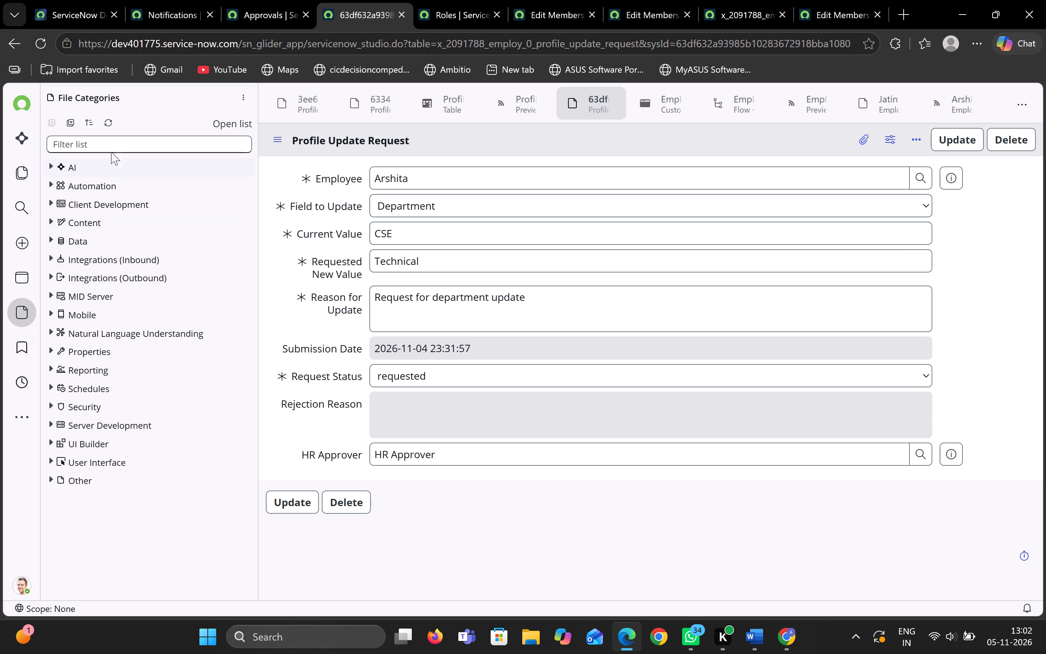
left_click(434, 112)
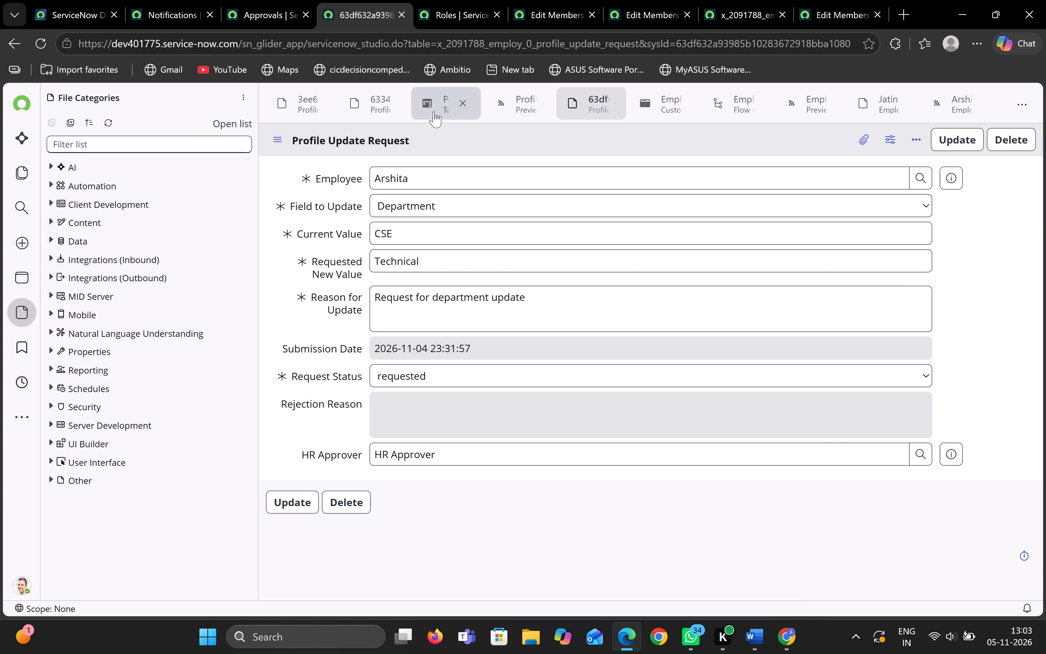
left_click(458, 144)
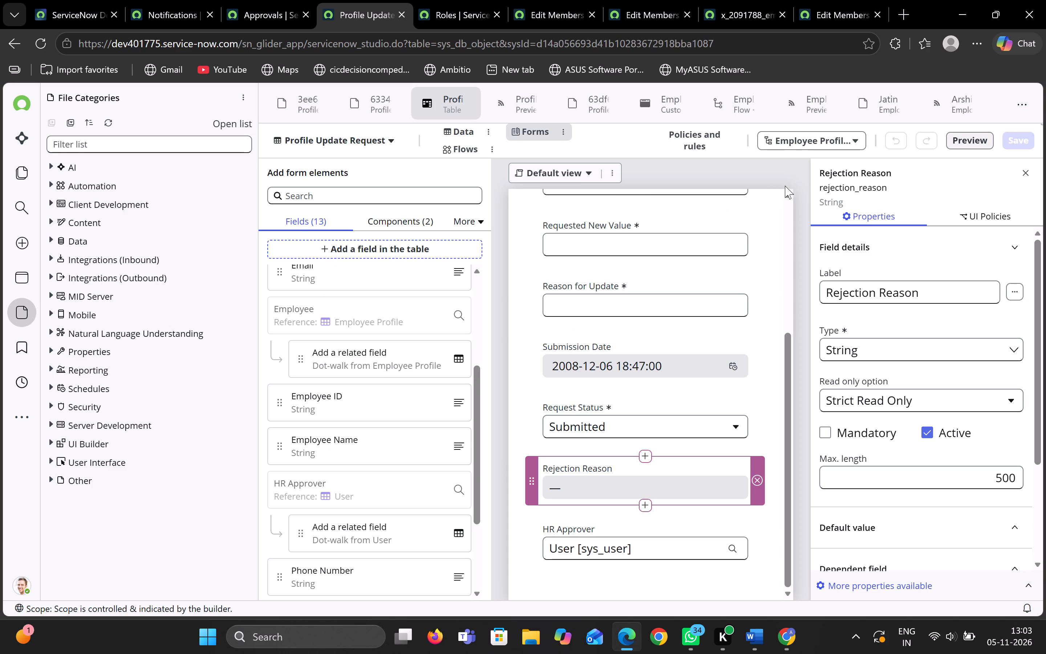
left_click(466, 152)
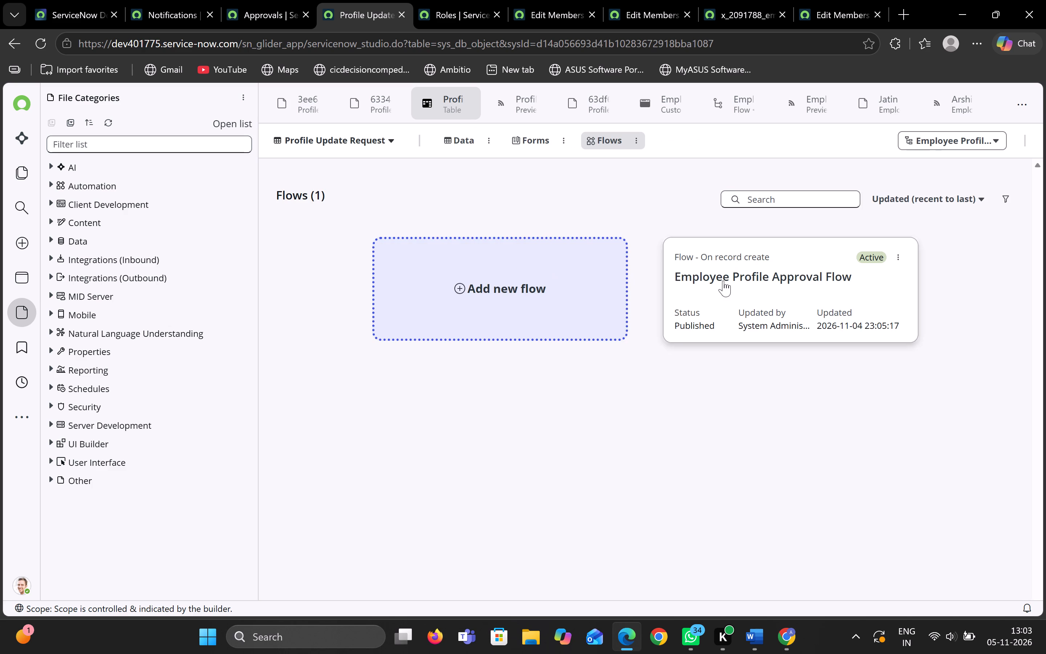
left_click(722, 280)
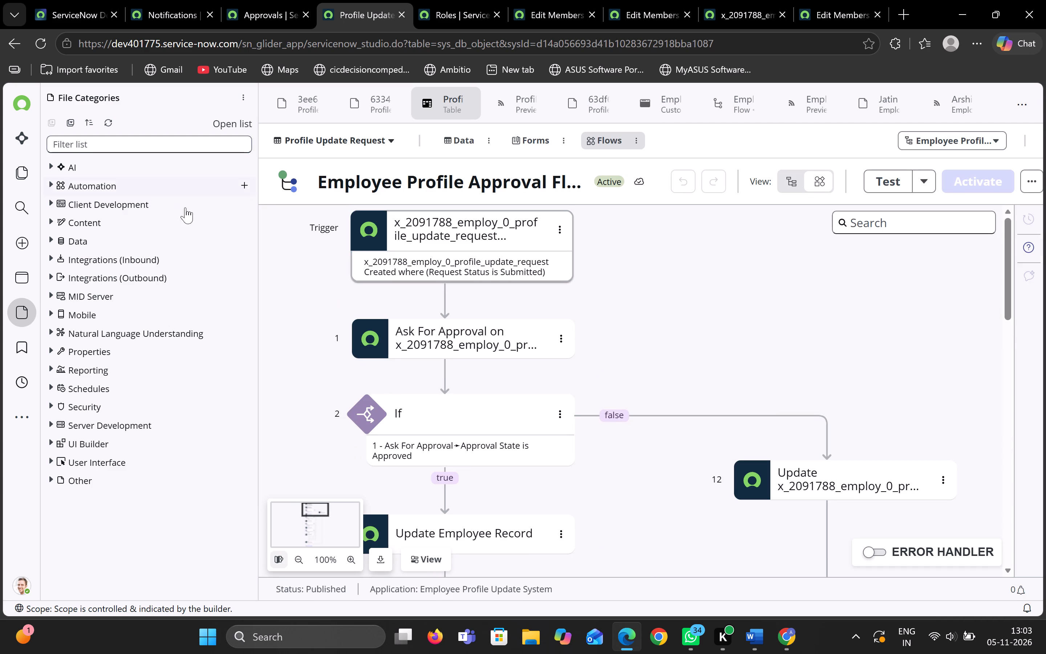
left_click_drag(258, 242, 66, 252)
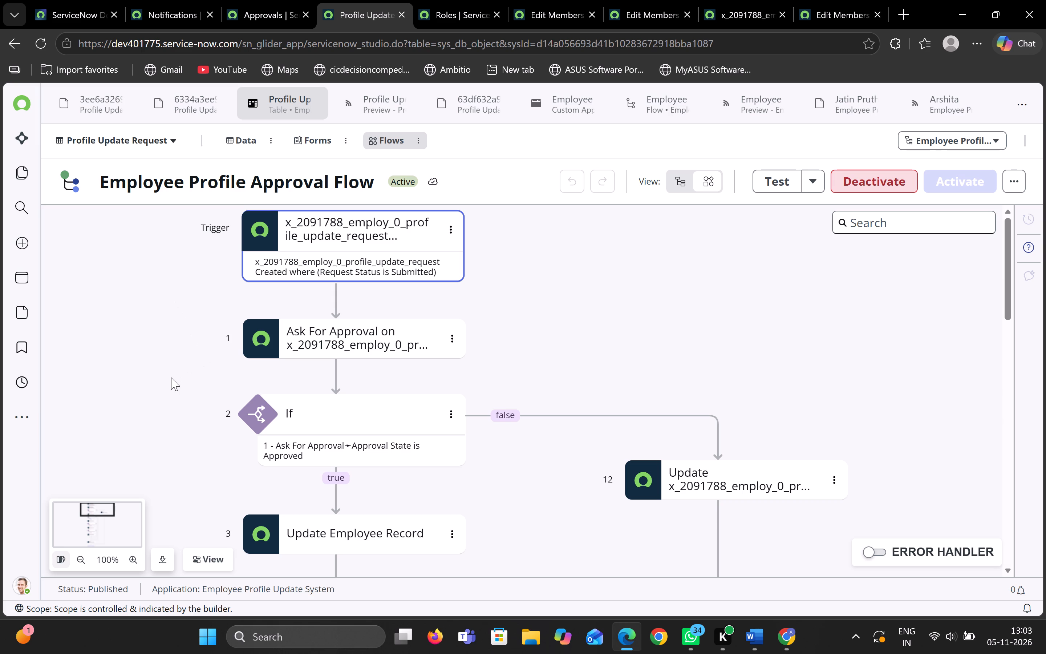
scroll(171, 378, "down", 1)
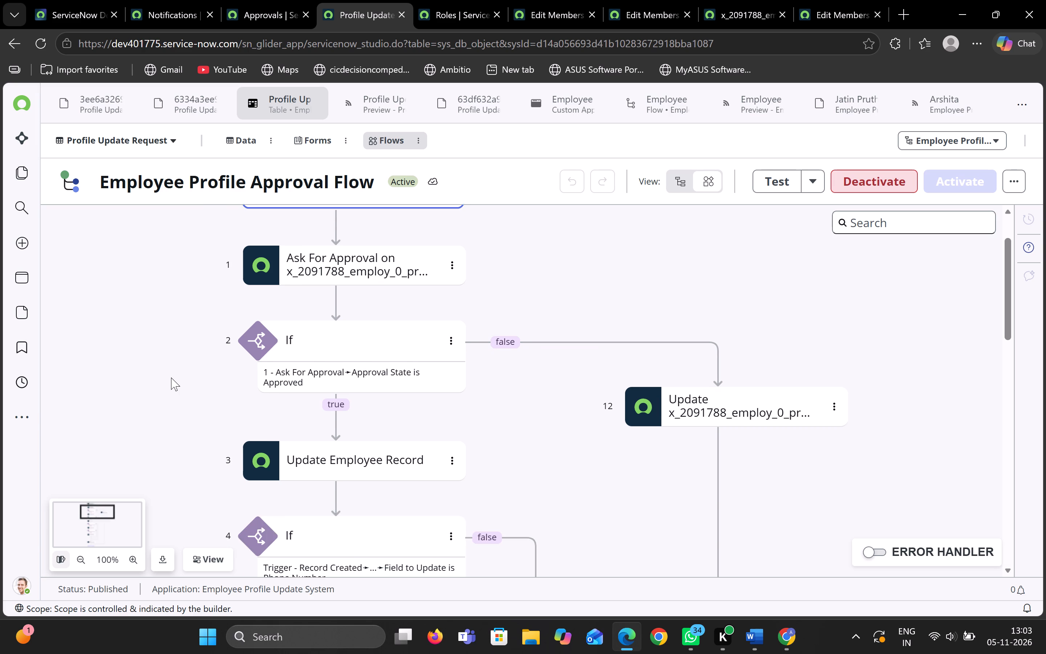
scroll(171, 378, "down", 3)
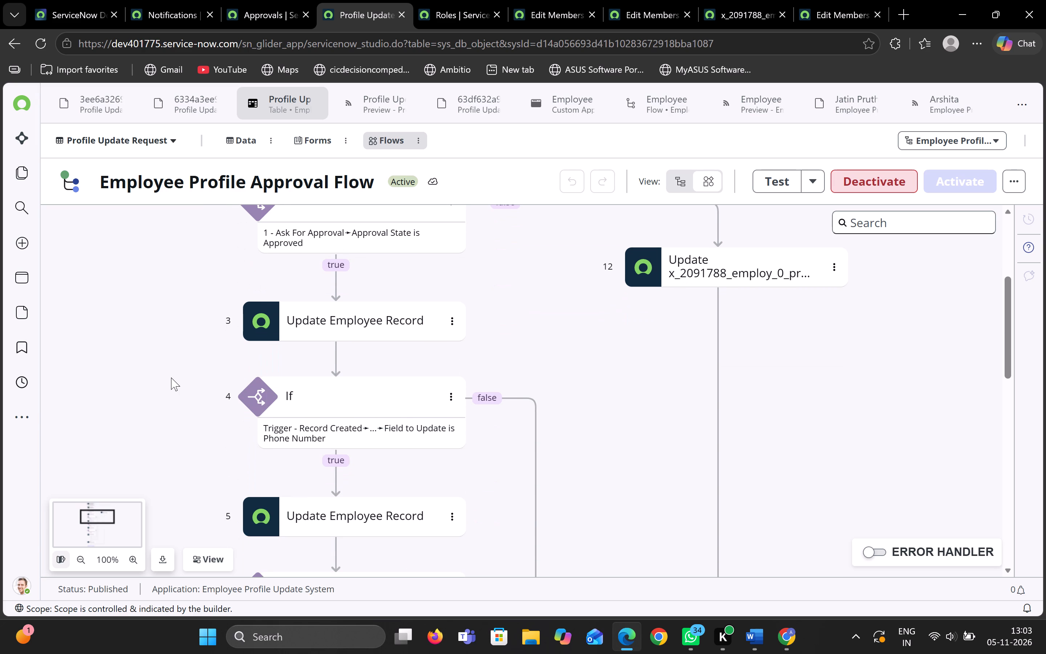
scroll(171, 378, "up", 1)
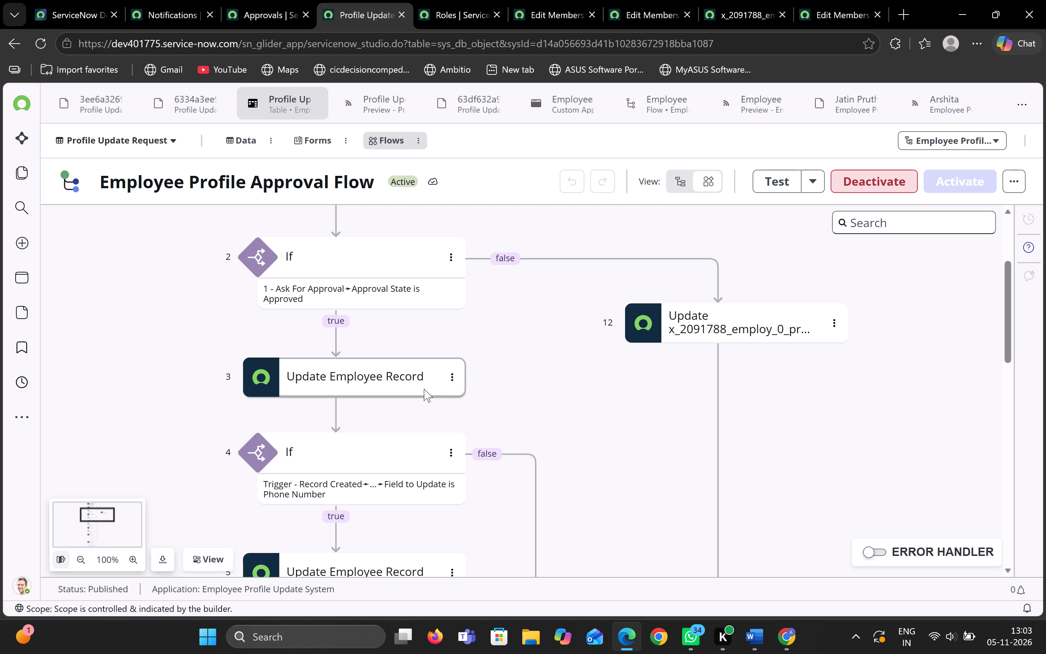
scroll(423, 389, "up", 2)
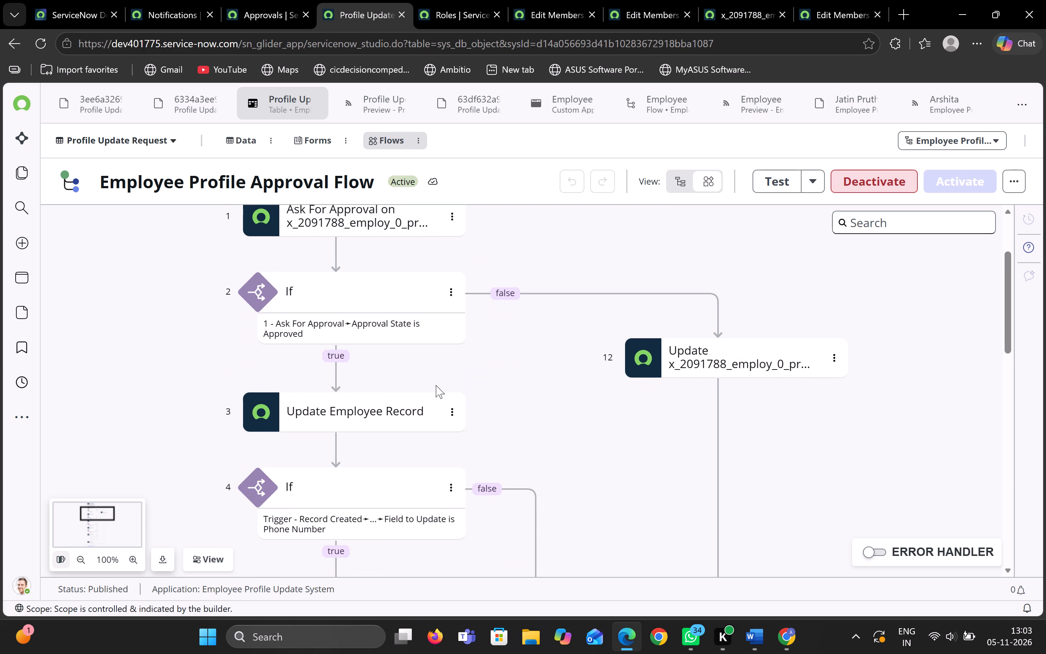
scroll(436, 385, "down", 1)
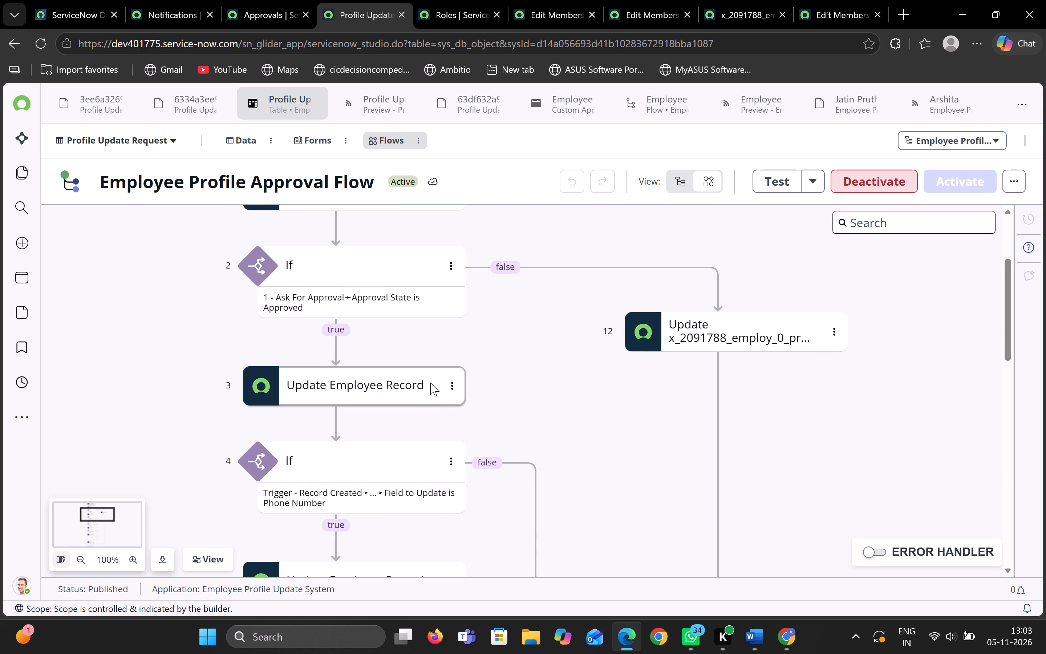
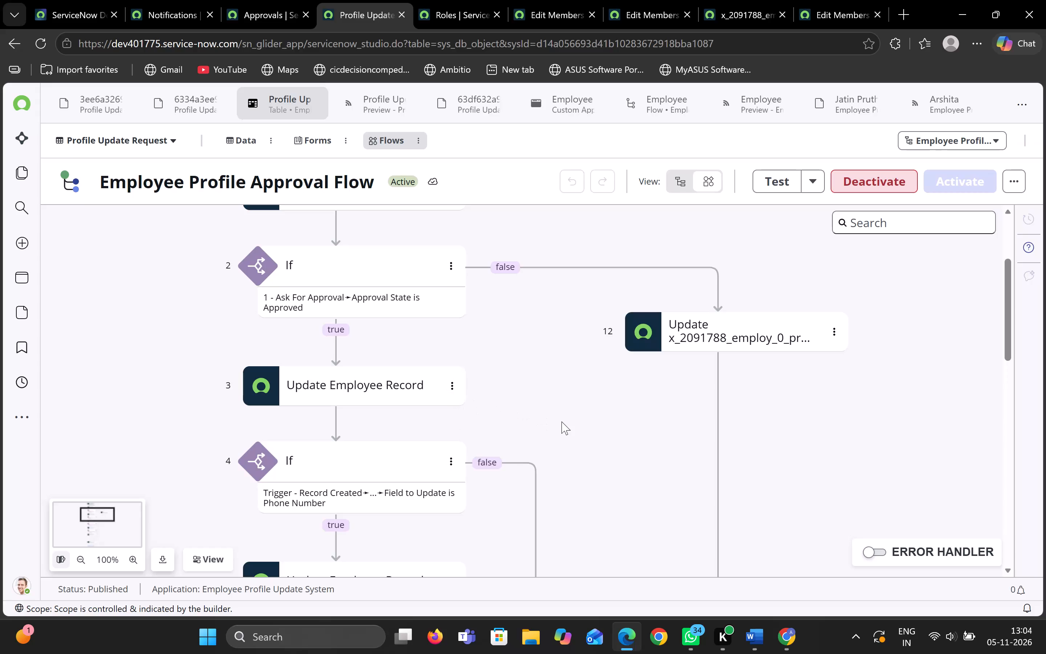
Examine the flow's approval decision and its Phone Number, Department and Address condition branches with their update actions.
scroll(561, 421, "down", 4)
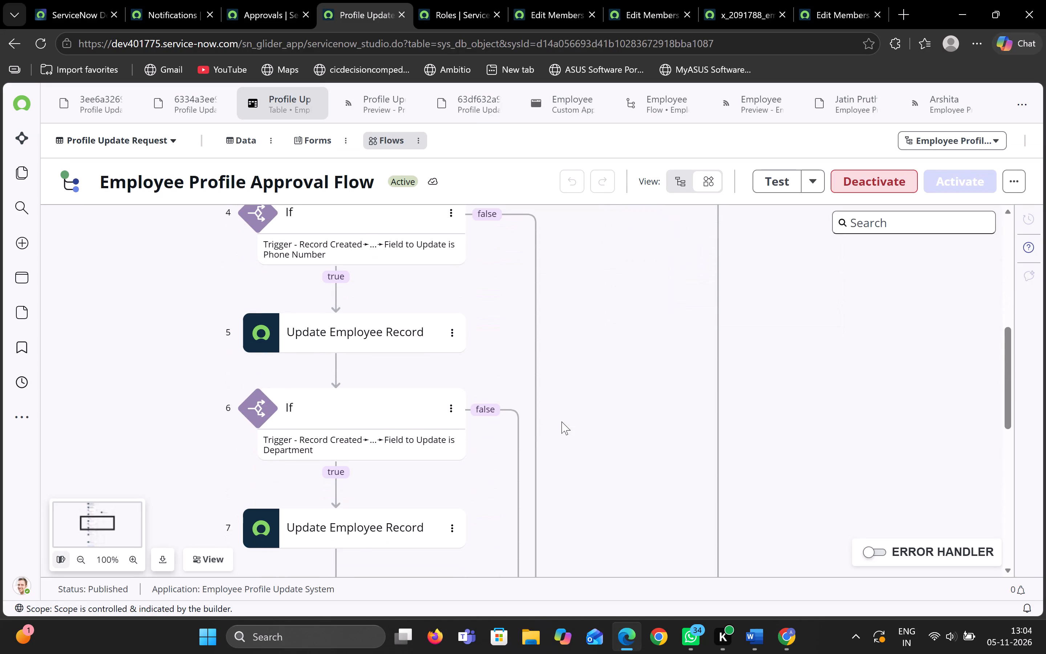
scroll(561, 421, "down", 5)
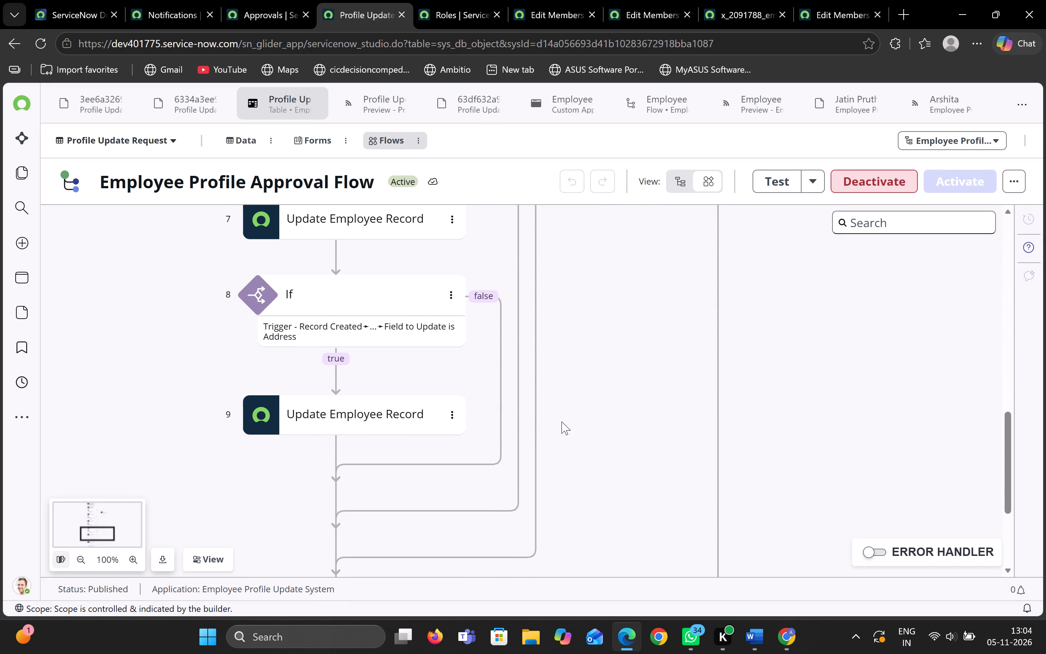
scroll(561, 421, "down", 3)
scroll(561, 421, "up", 5)
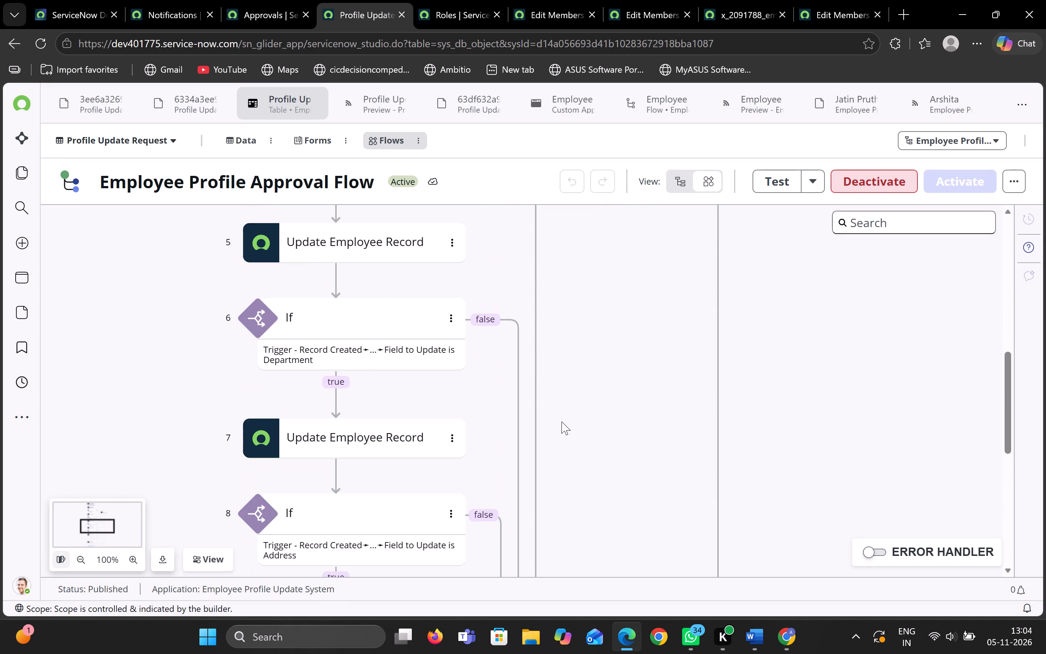
scroll(561, 421, "up", 3)
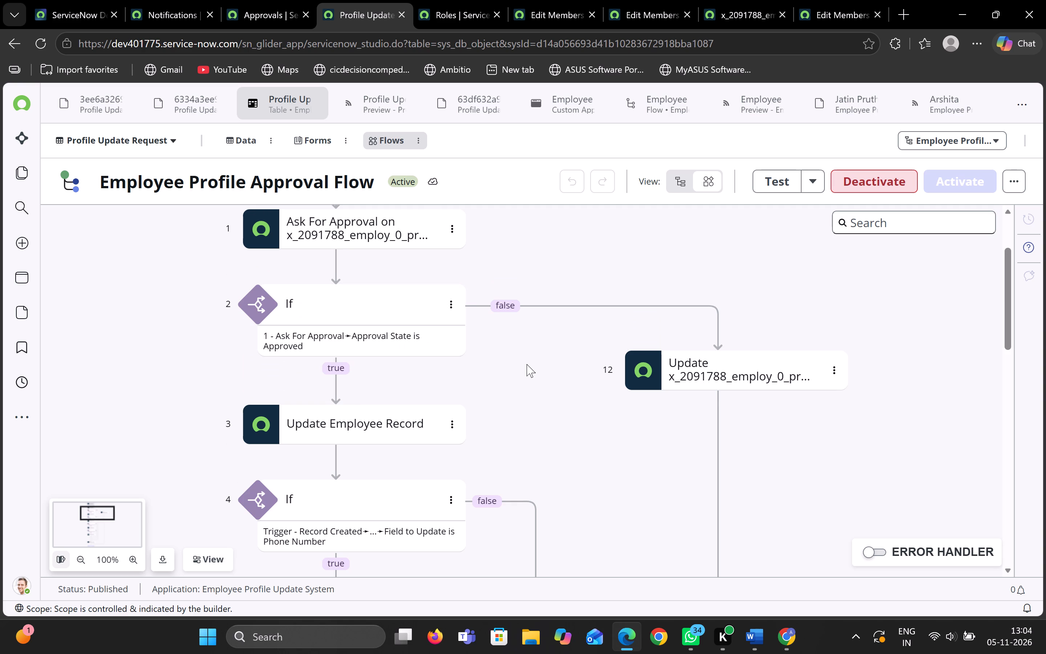
scroll(520, 362, "up", 2)
scroll(520, 362, "down", 1)
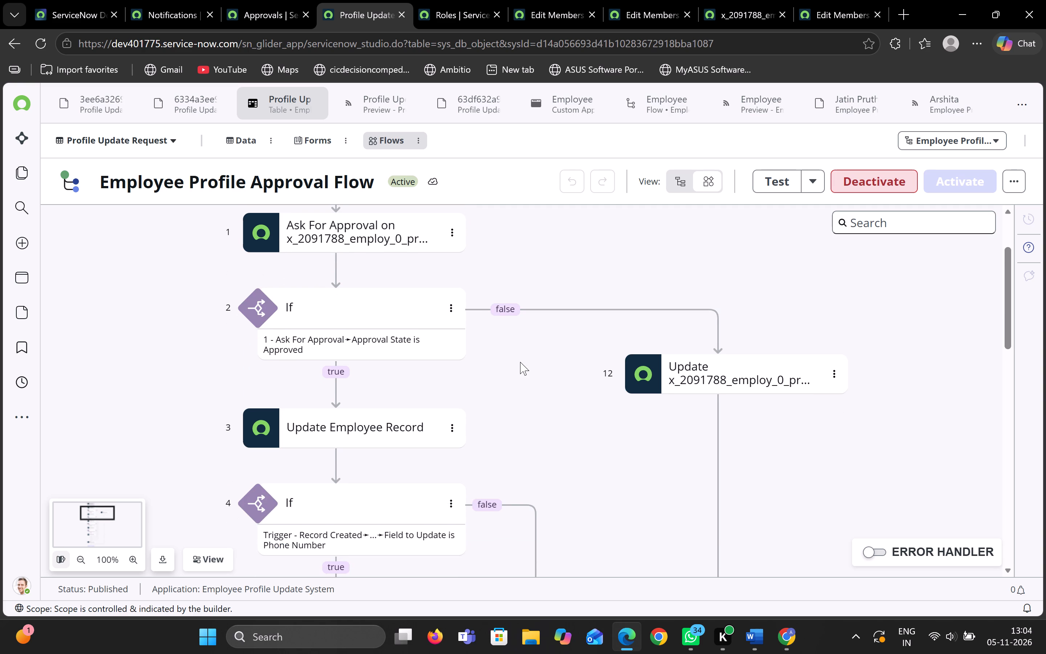
scroll(520, 362, "down", 1)
Open the first Update Employee Record action on the approved branch and review its inputs alongside the field conditions that follow.
left_click(426, 369)
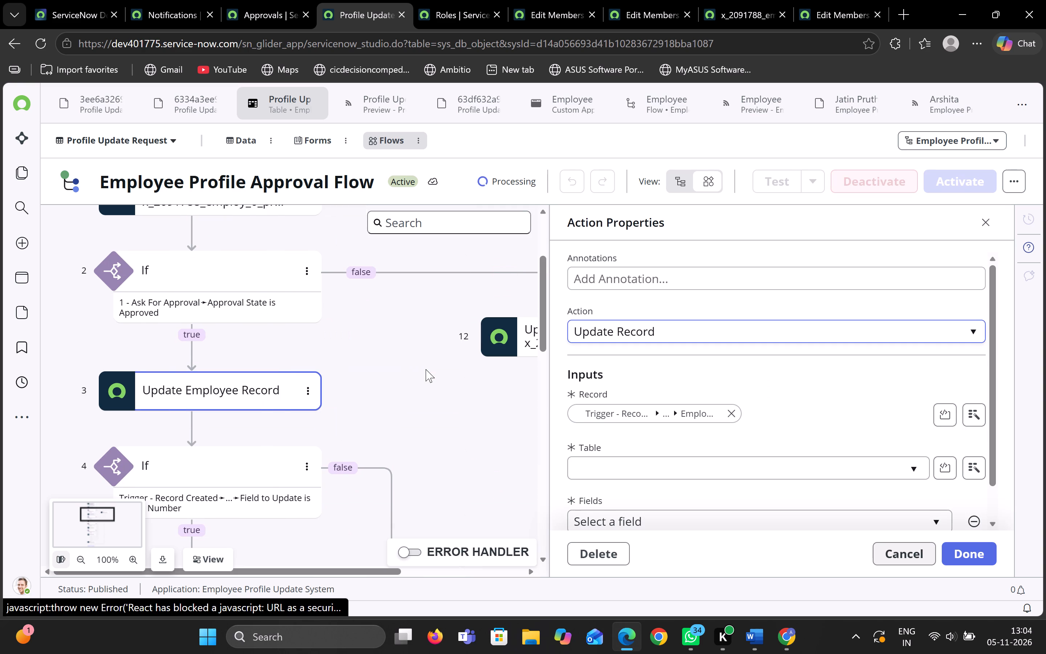
scroll(754, 428, "down", 3)
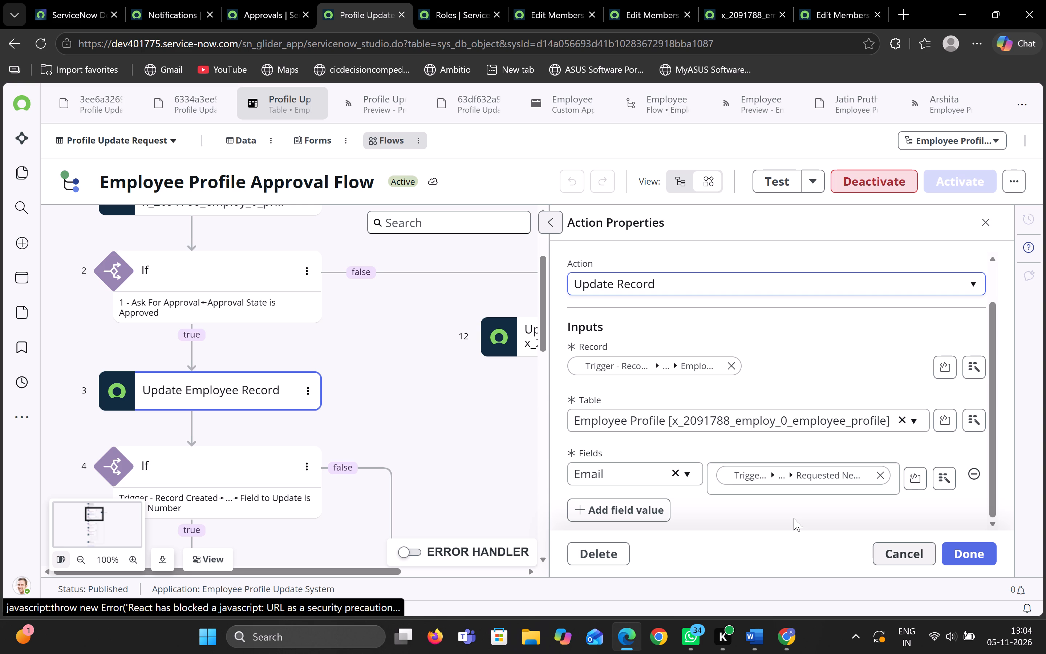
scroll(353, 418, "down", 1)
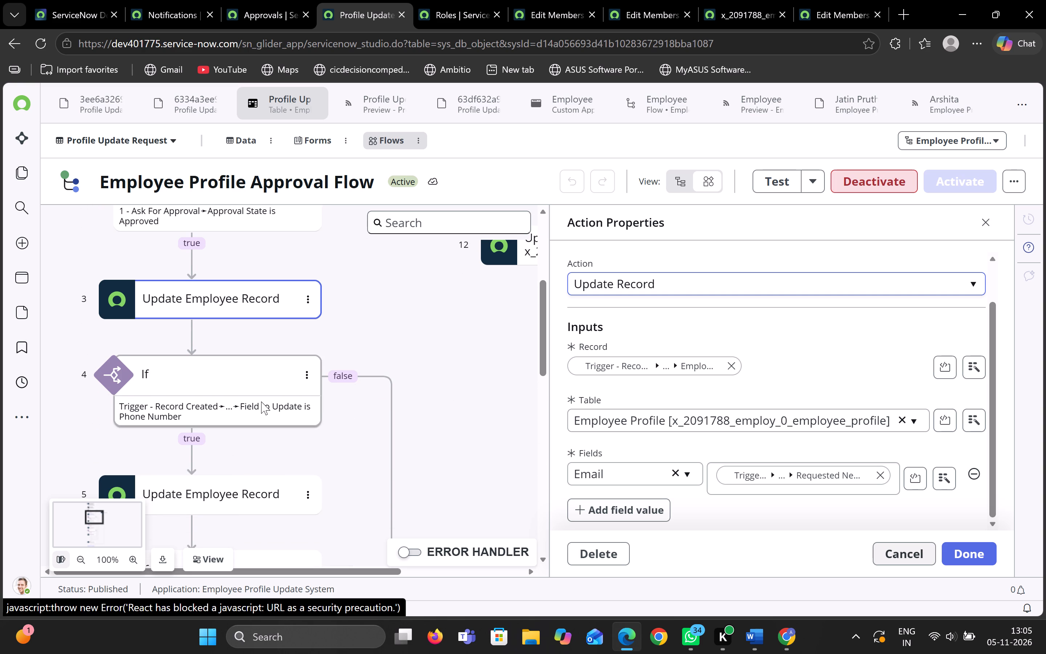
scroll(261, 401, "down", 2)
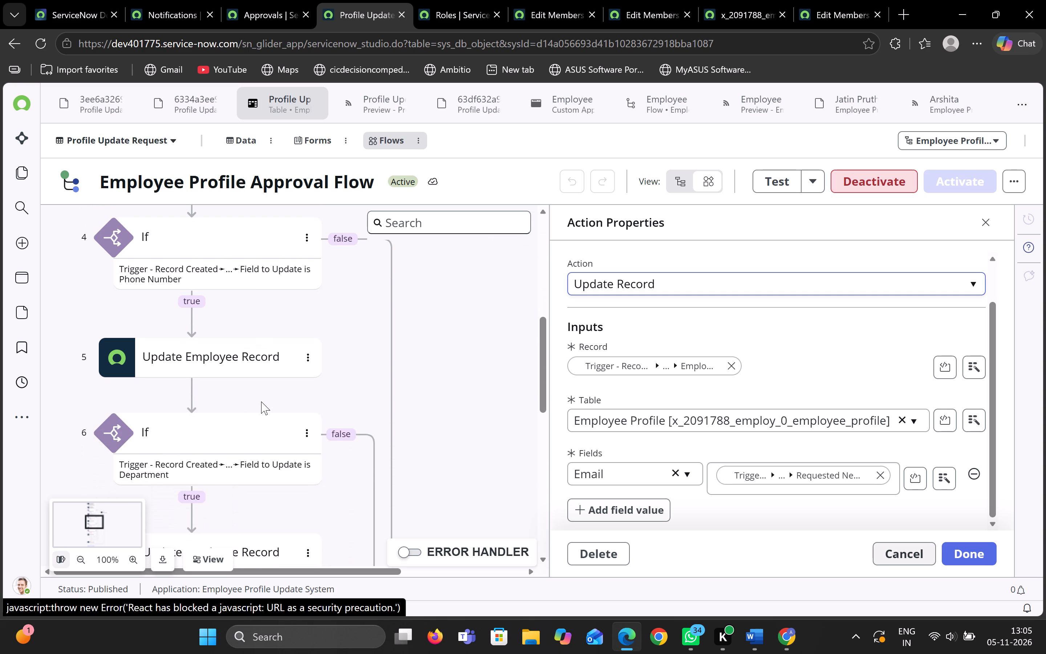
scroll(261, 401, "down", 1)
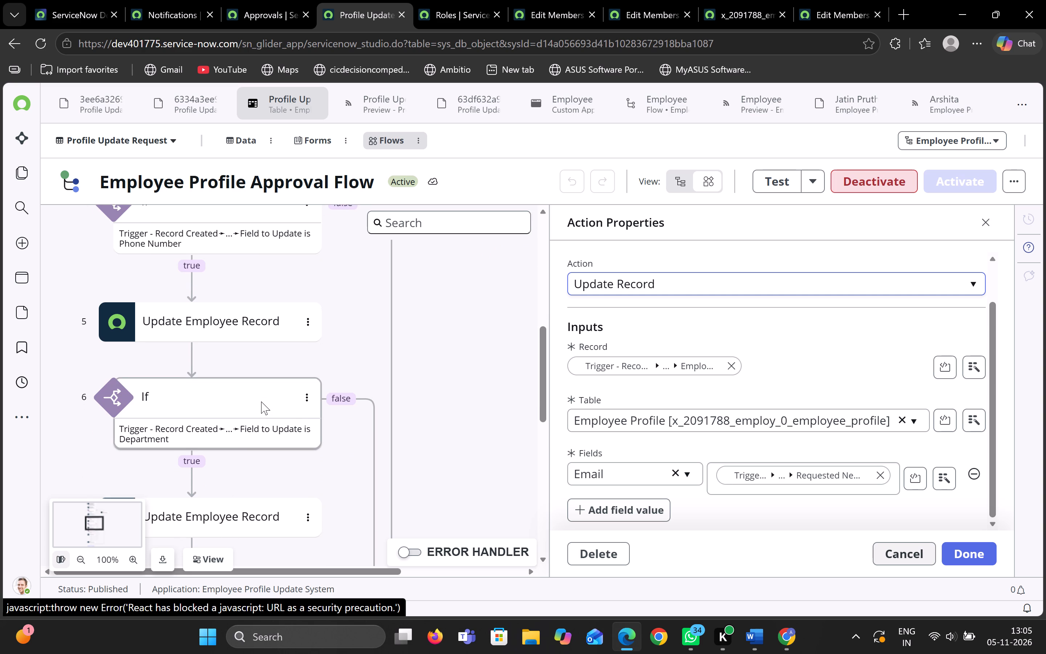
scroll(261, 401, "down", 1)
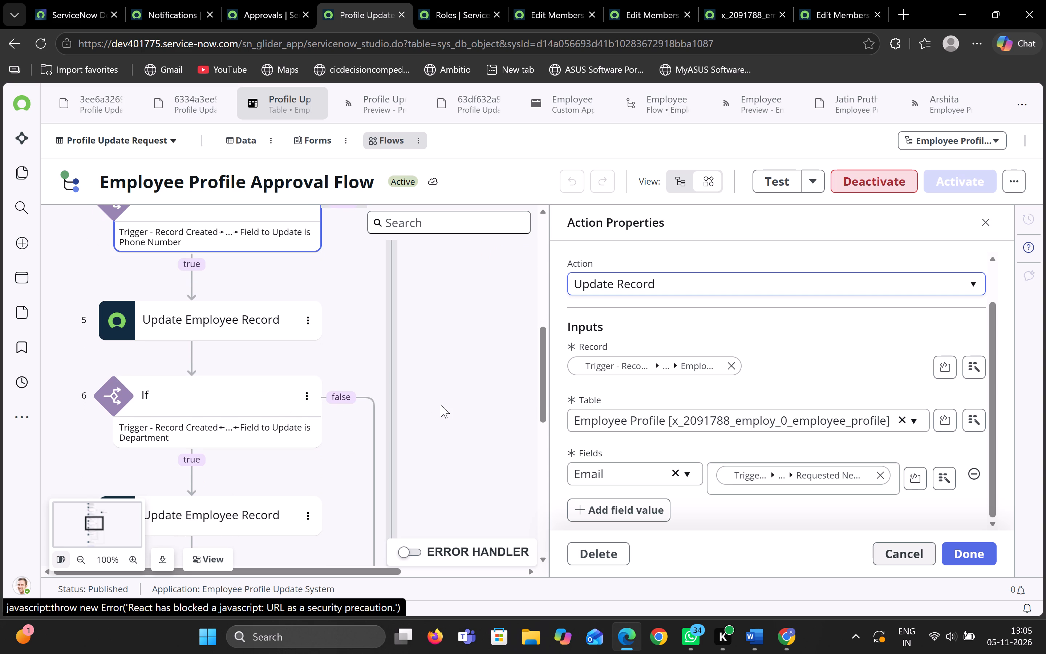
scroll(441, 405, "up", 1)
scroll(275, 377, "up", 1)
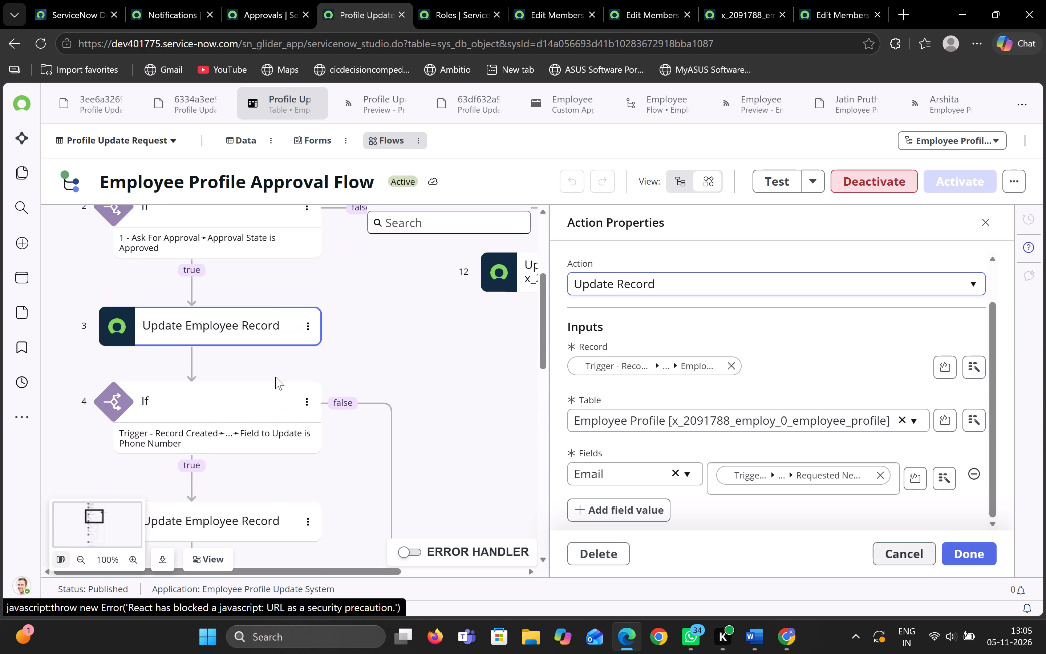
scroll(275, 377, "up", 1)
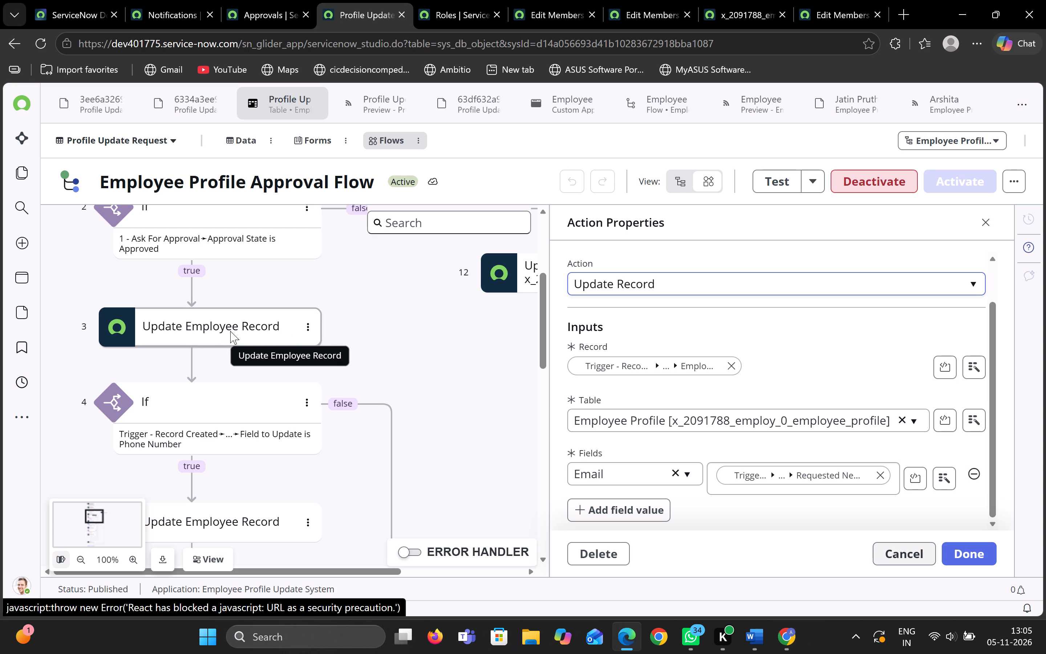
scroll(388, 385, "down", 1)
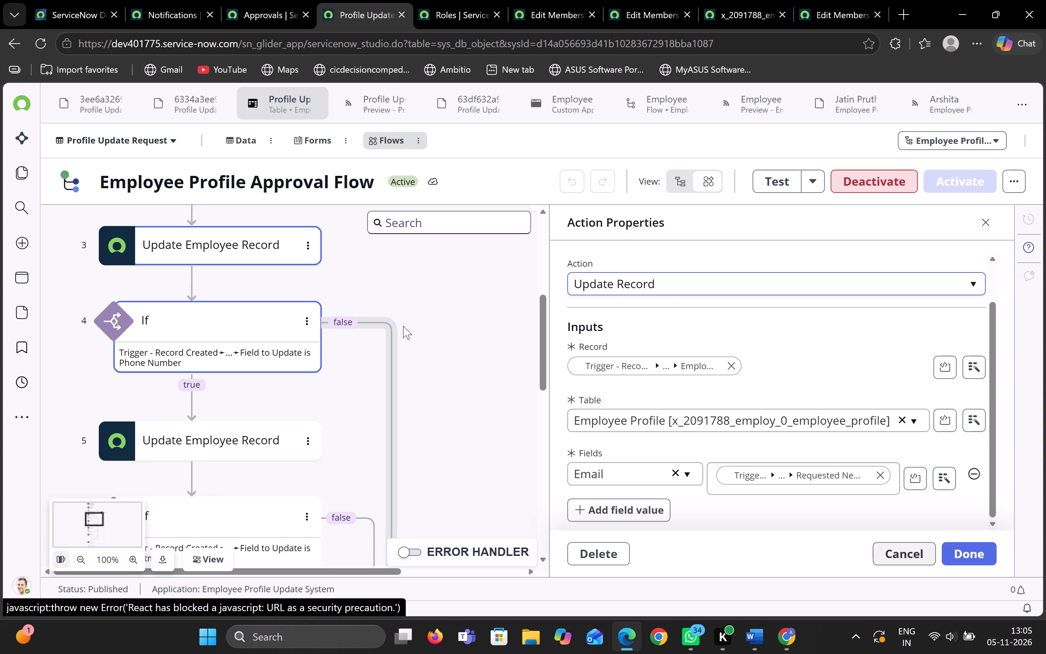
scroll(393, 311, "up", 1)
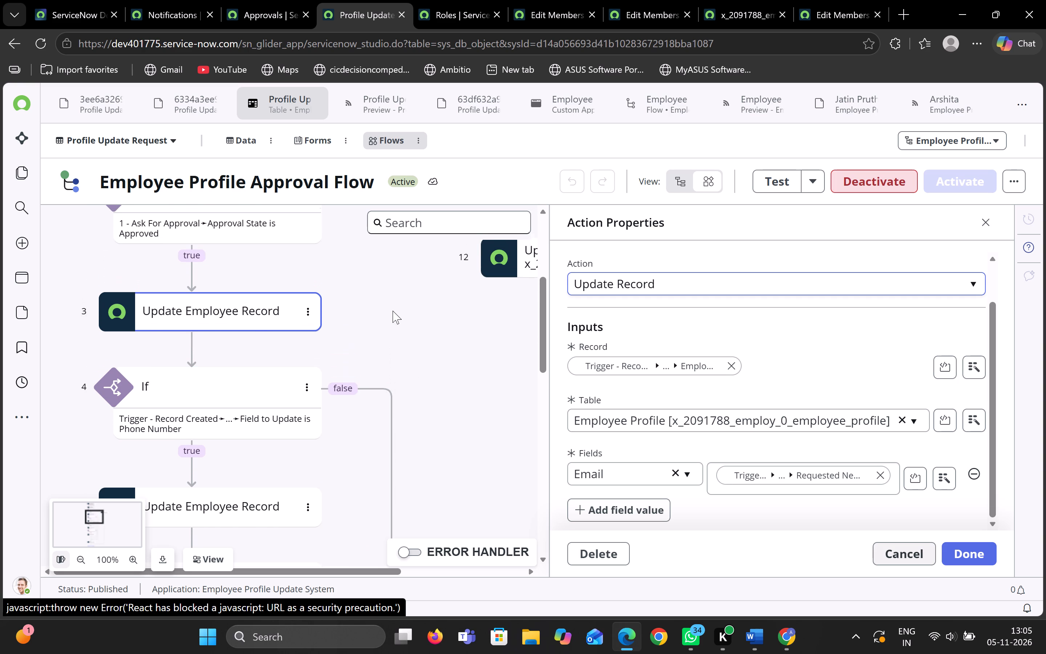
scroll(393, 311, "up", 1)
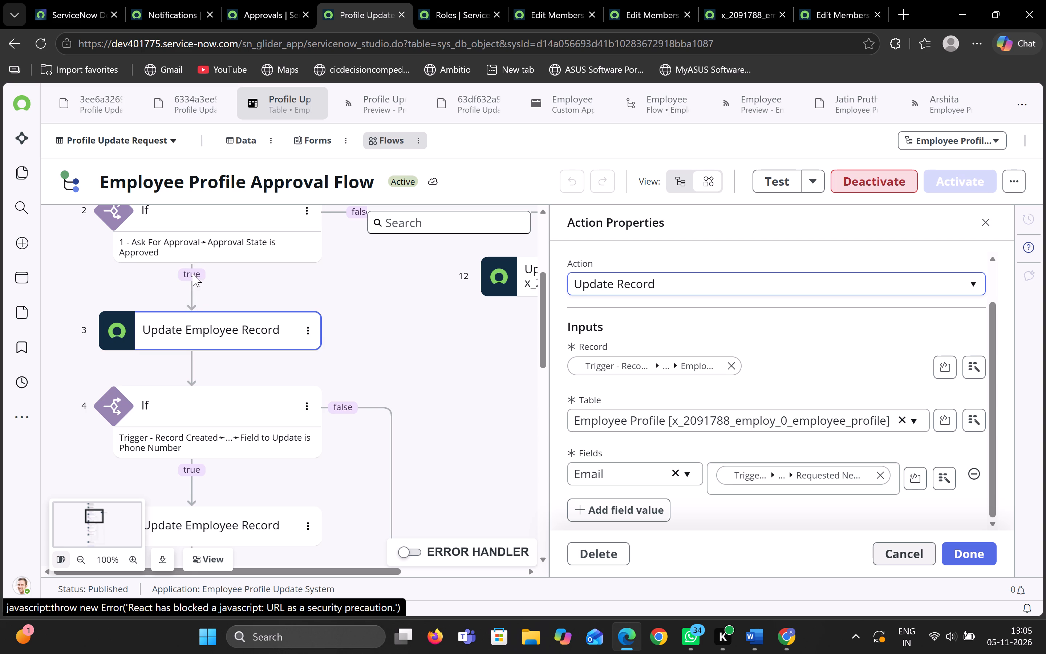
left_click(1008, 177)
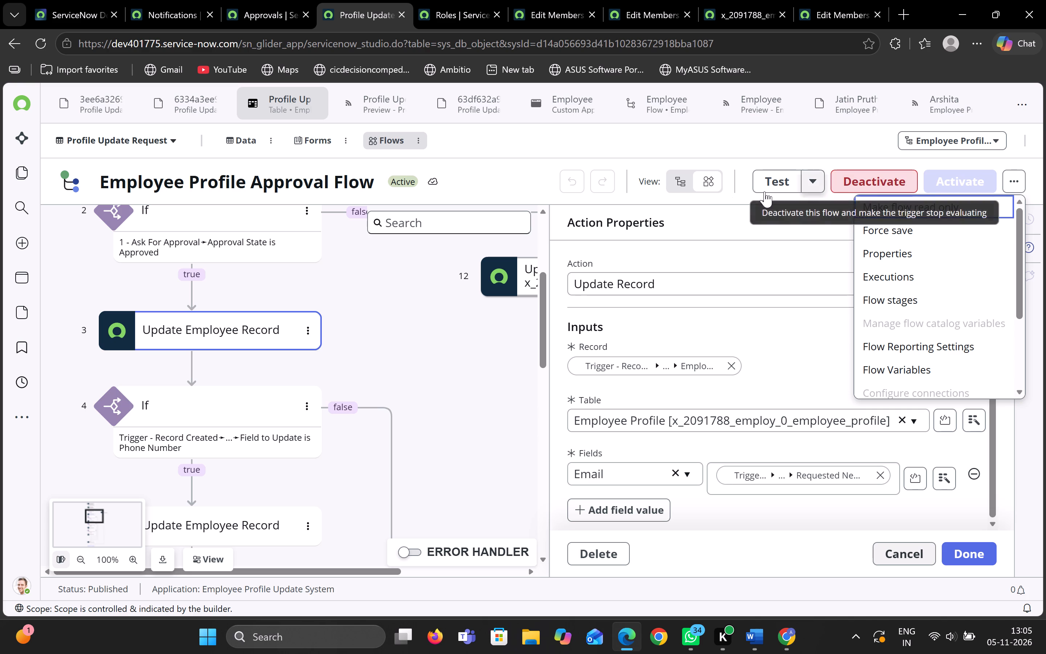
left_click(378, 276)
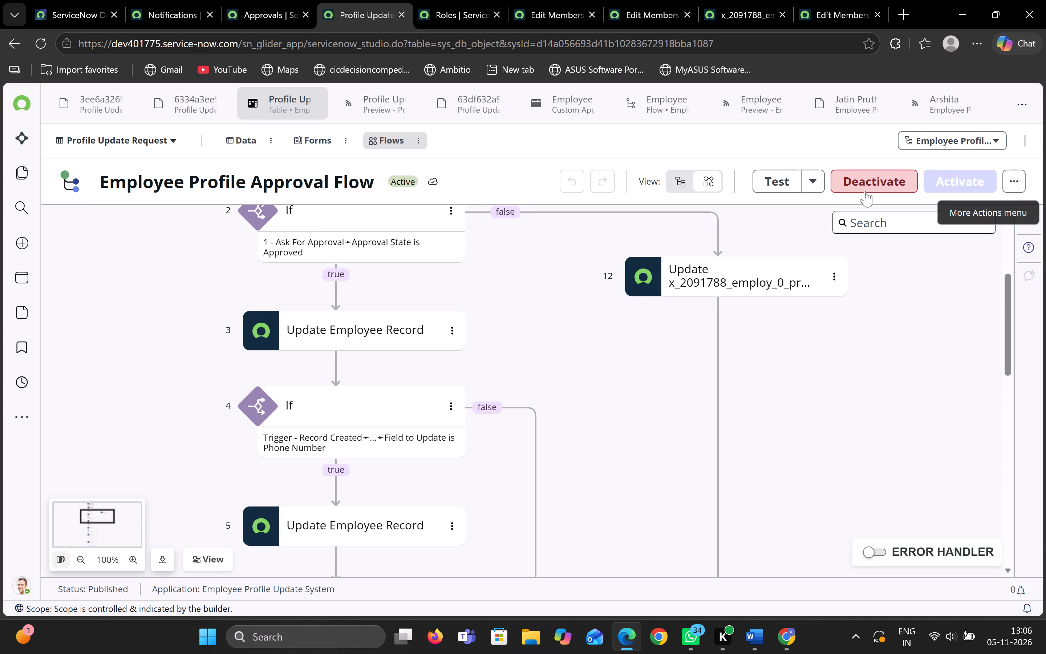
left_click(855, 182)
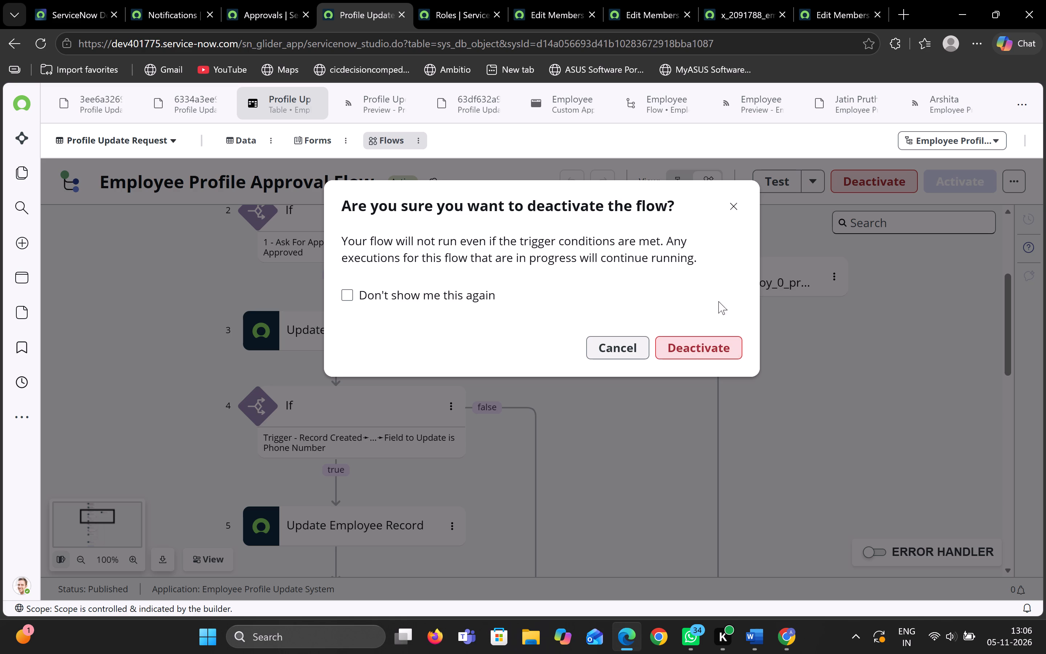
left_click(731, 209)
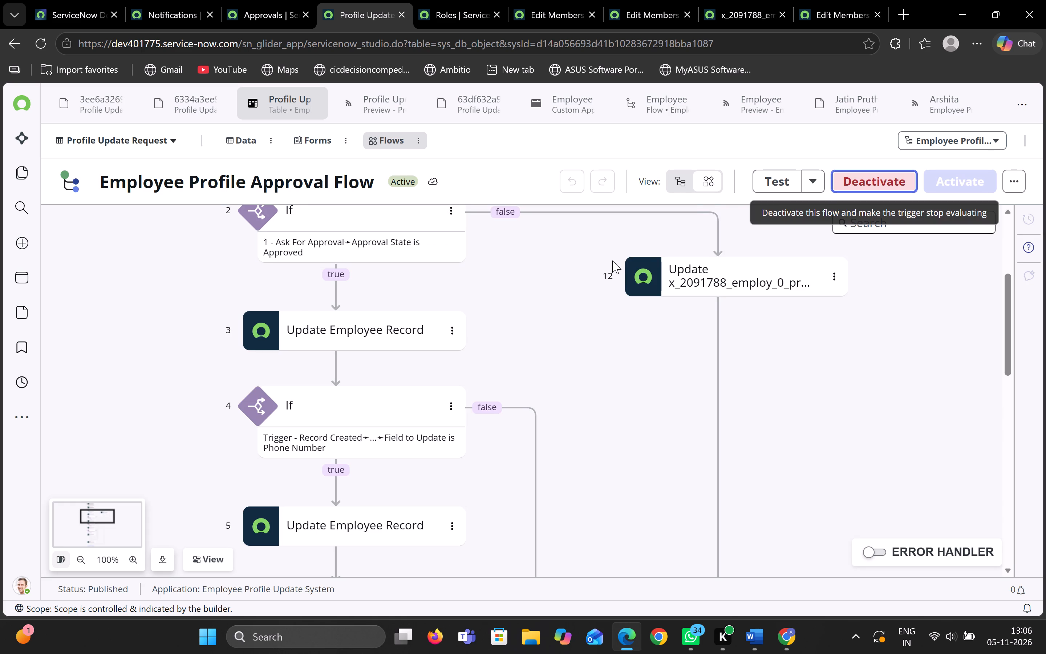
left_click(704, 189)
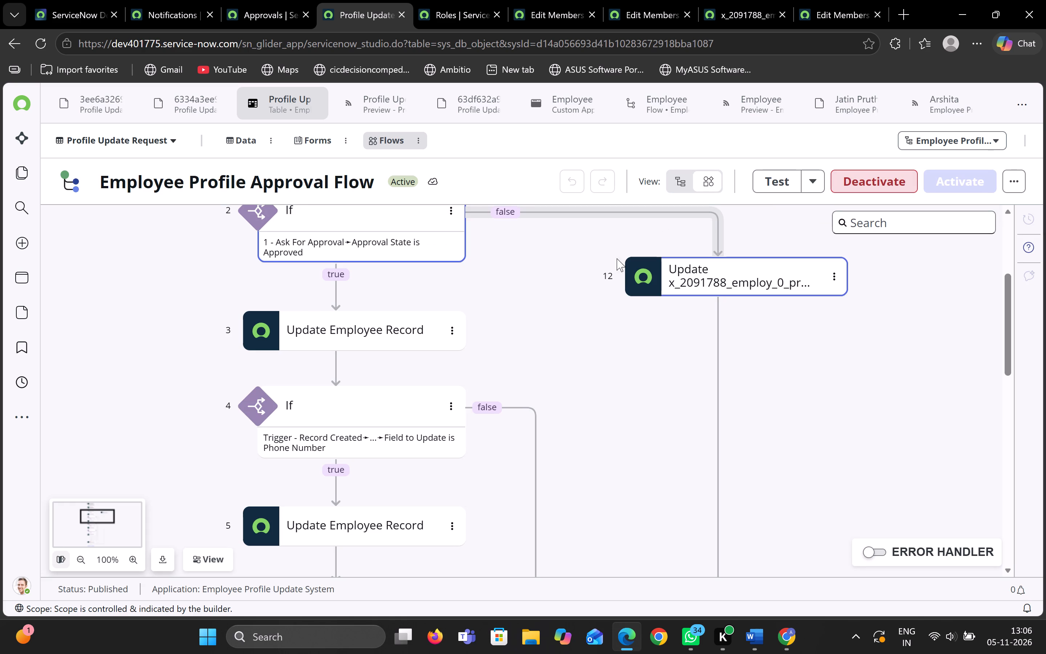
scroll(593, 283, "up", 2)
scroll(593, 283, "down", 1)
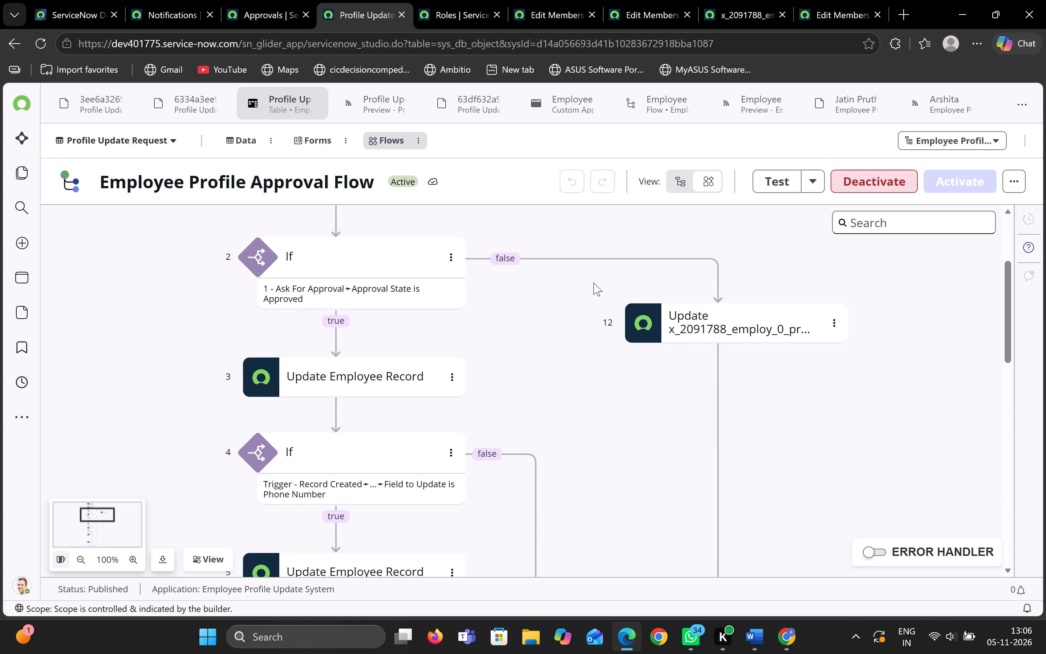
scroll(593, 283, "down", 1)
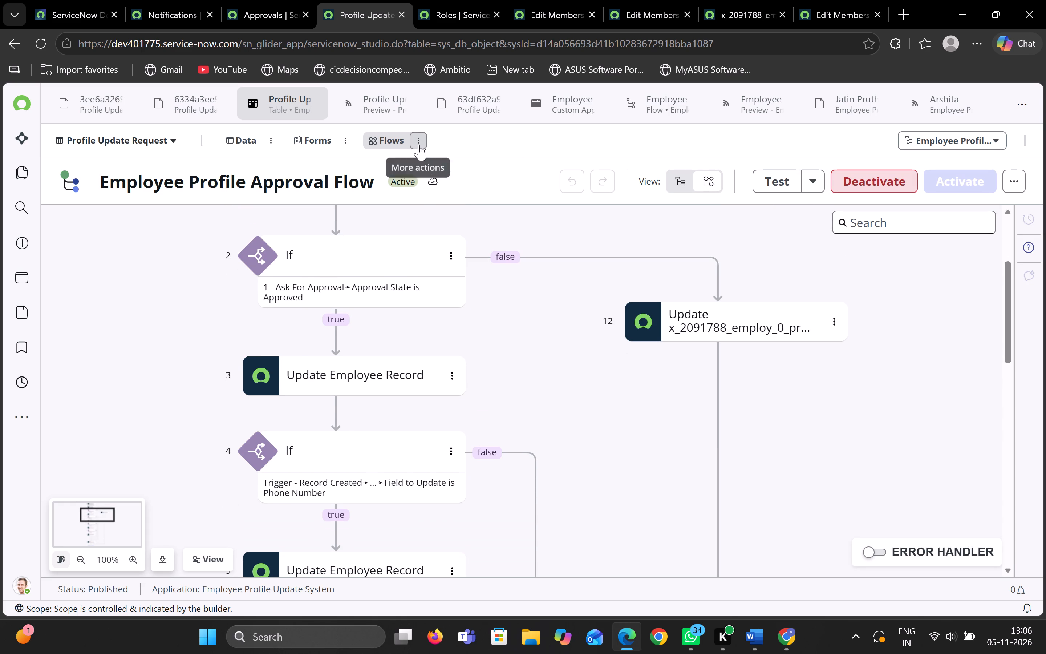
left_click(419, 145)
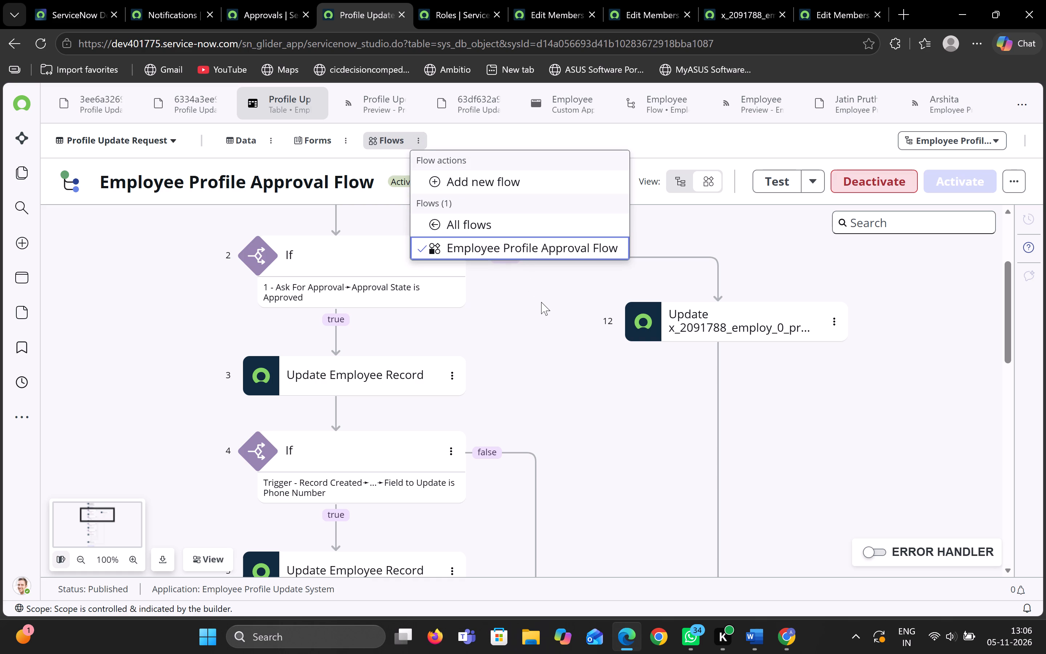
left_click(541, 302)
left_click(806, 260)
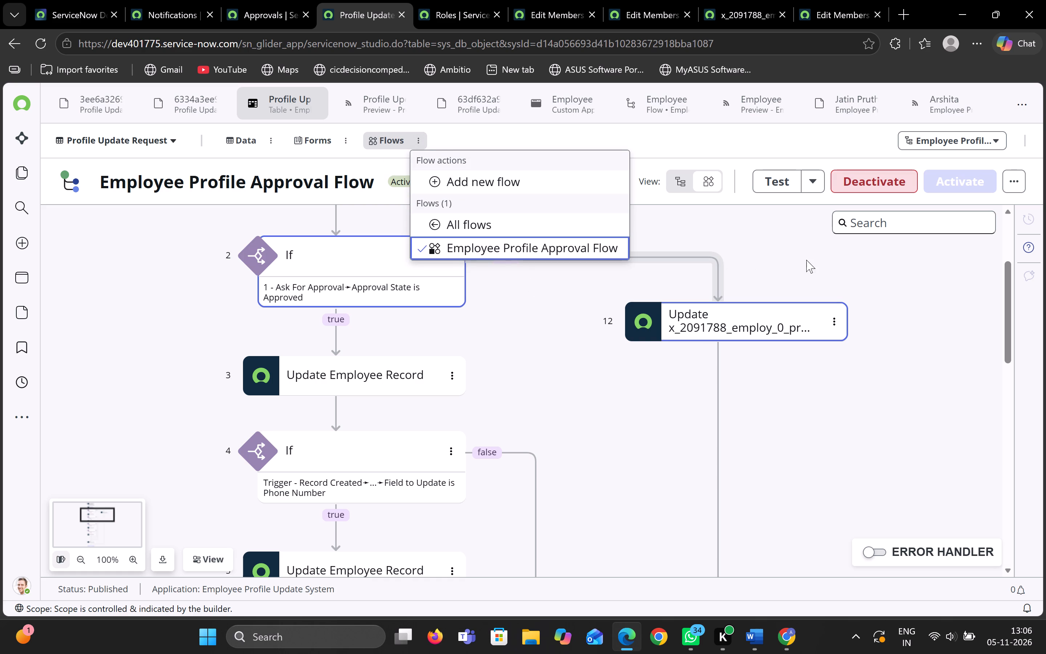
Deactivate the Employee Profile Approval Flow.
left_click(877, 190)
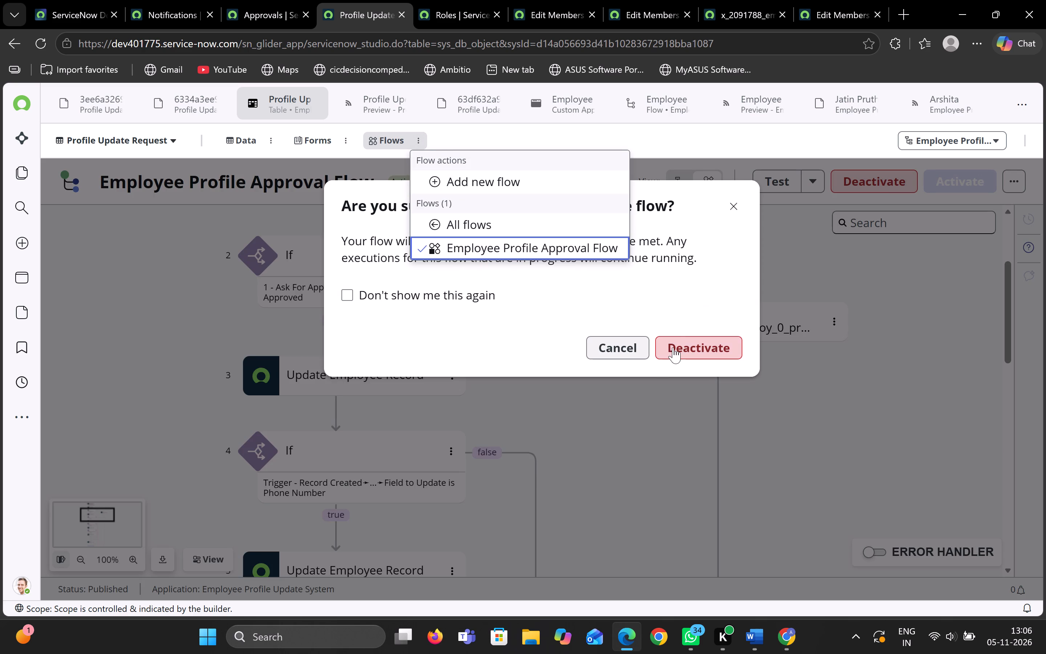
left_click(673, 347)
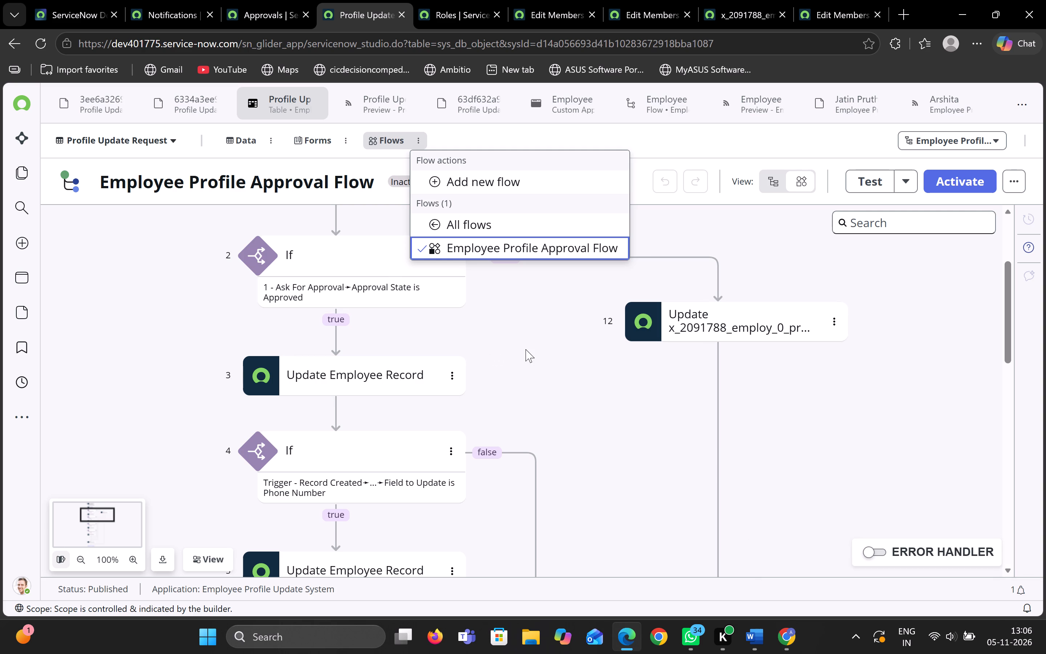
Inspect the properties of the first Update Employee Record action on the approved branch and of the Phone Number condition.
left_click(334, 320)
left_click(365, 370)
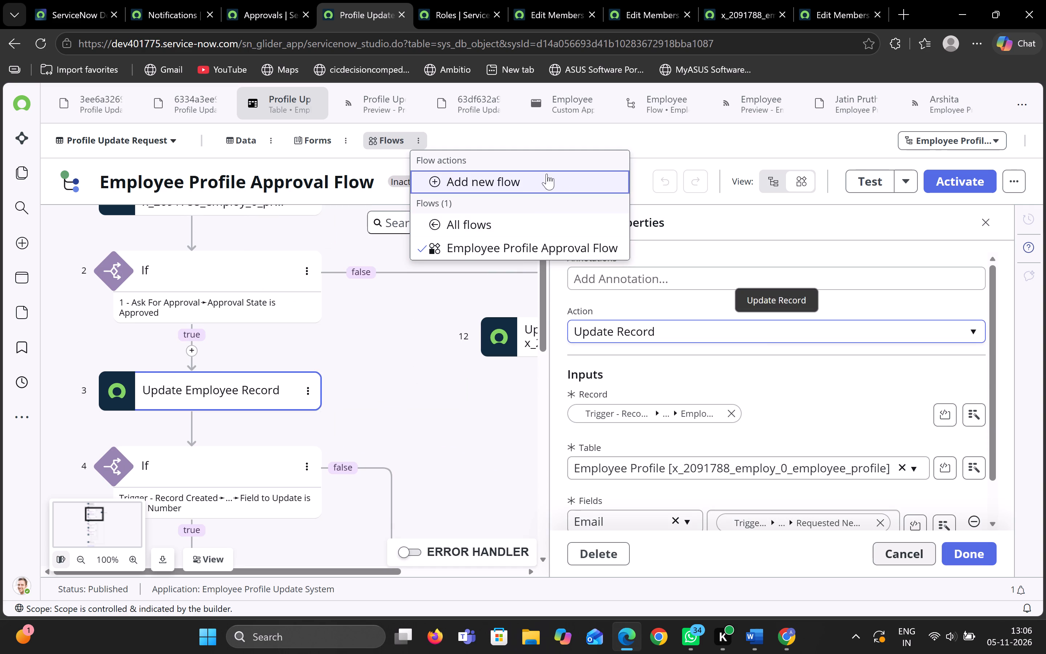
left_click(402, 152)
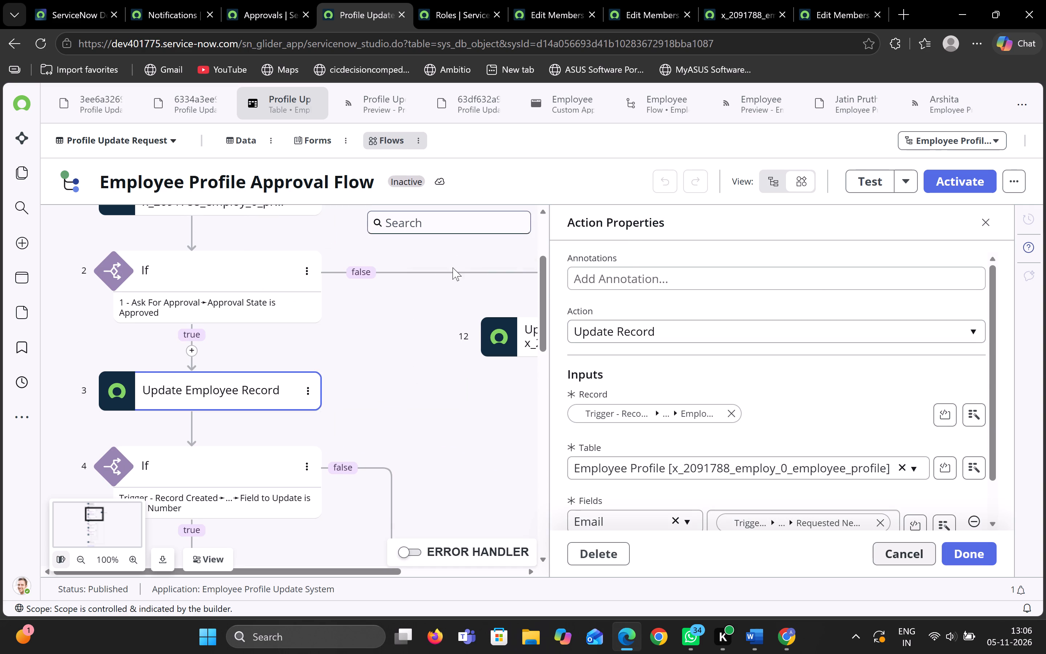
scroll(453, 267, "down", 3)
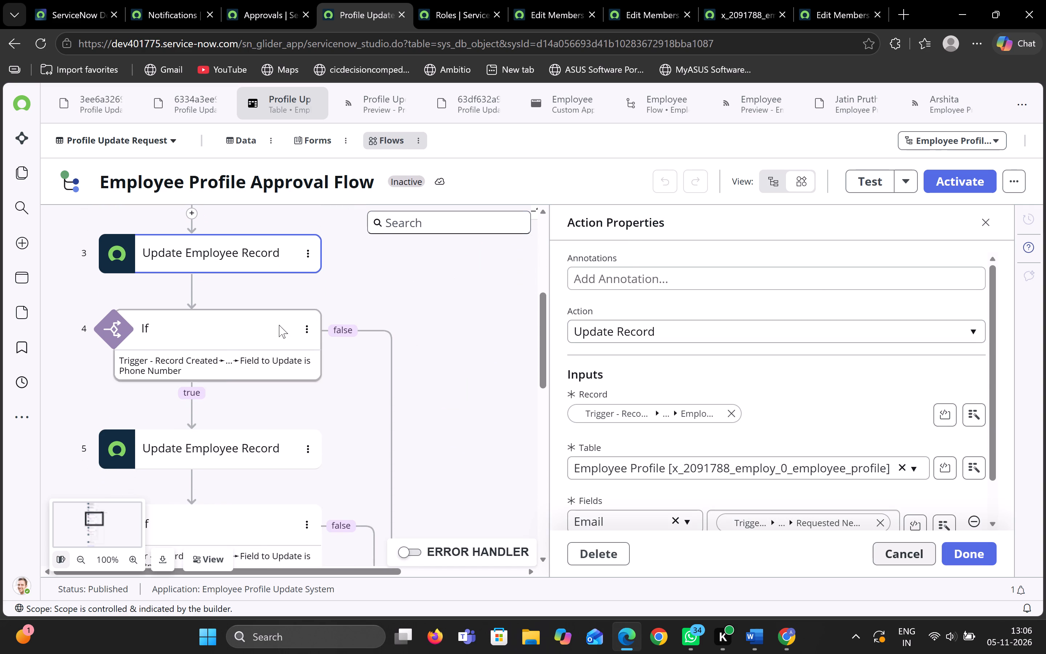
left_click(216, 371)
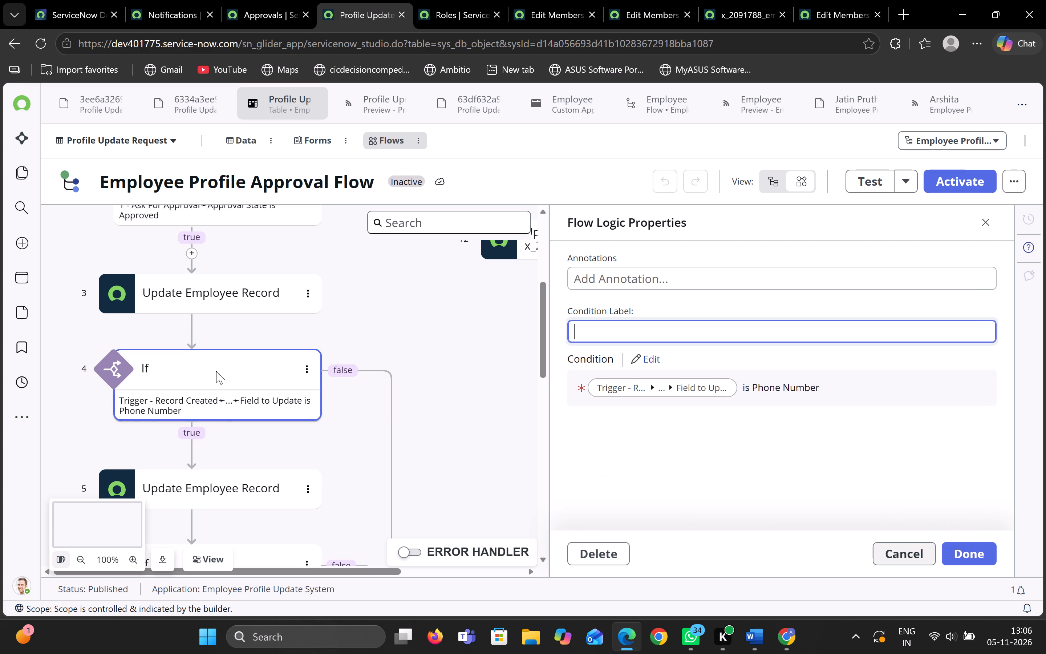
scroll(345, 453, "down", 1)
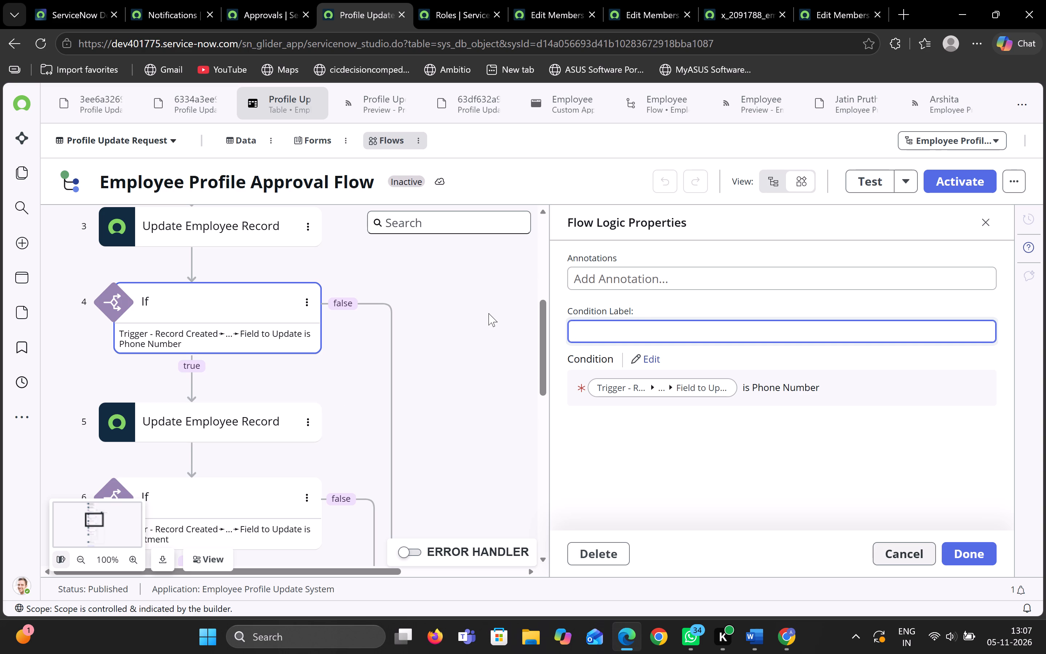
scroll(488, 313, "down", 1)
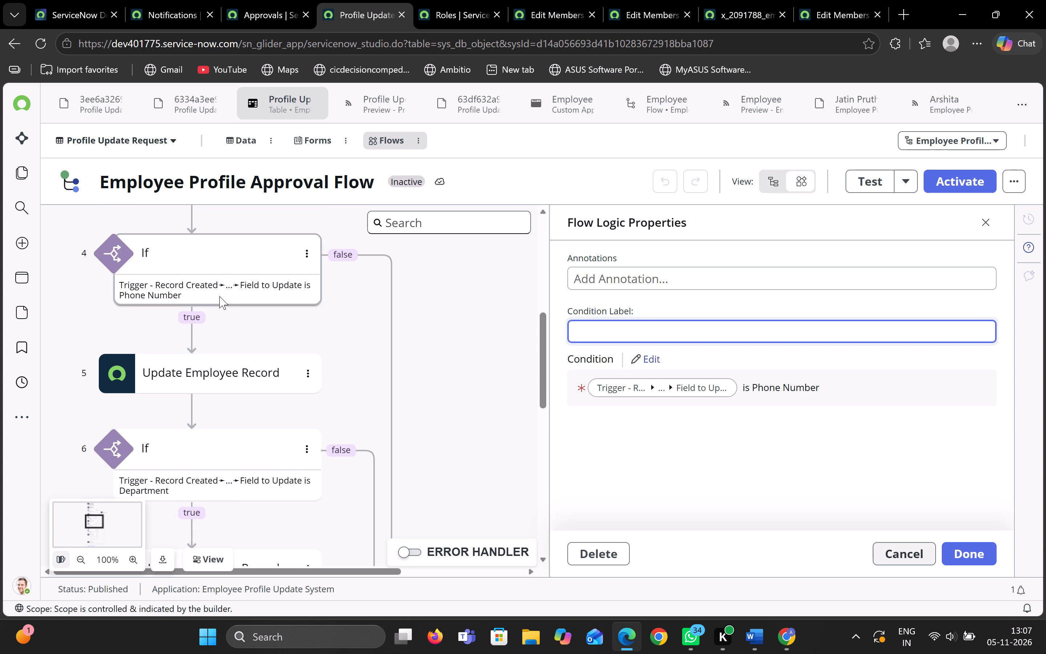
scroll(219, 296, "up", 3)
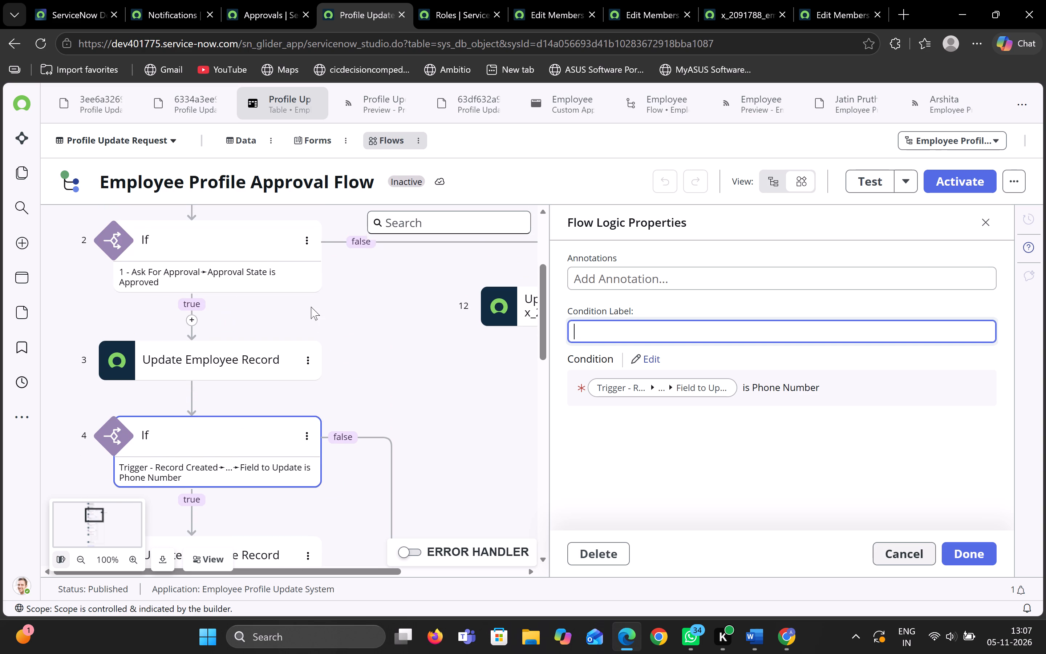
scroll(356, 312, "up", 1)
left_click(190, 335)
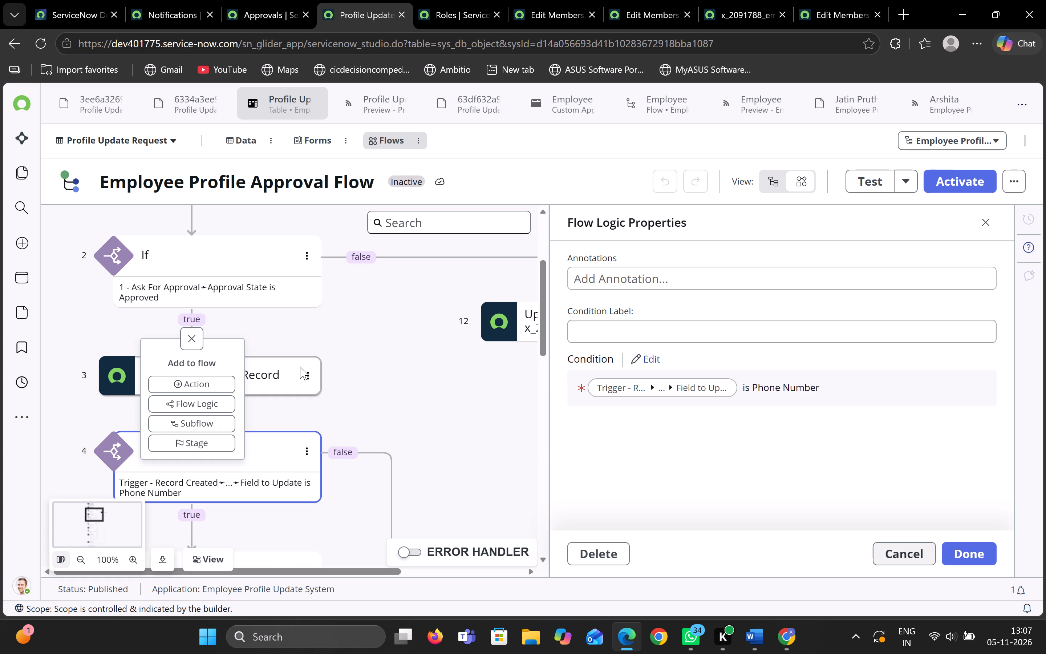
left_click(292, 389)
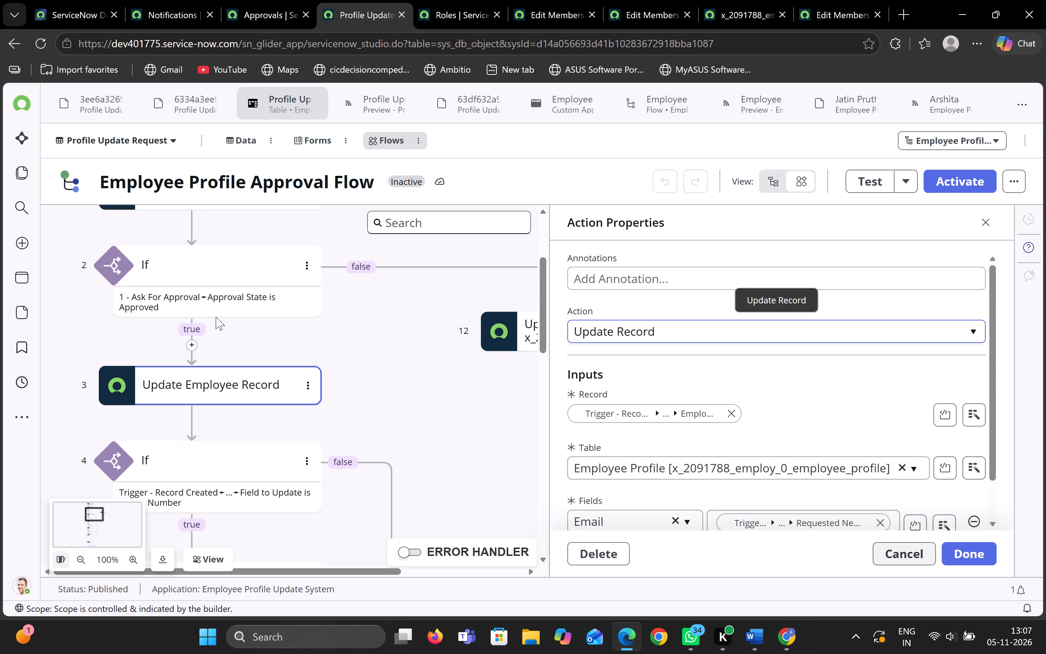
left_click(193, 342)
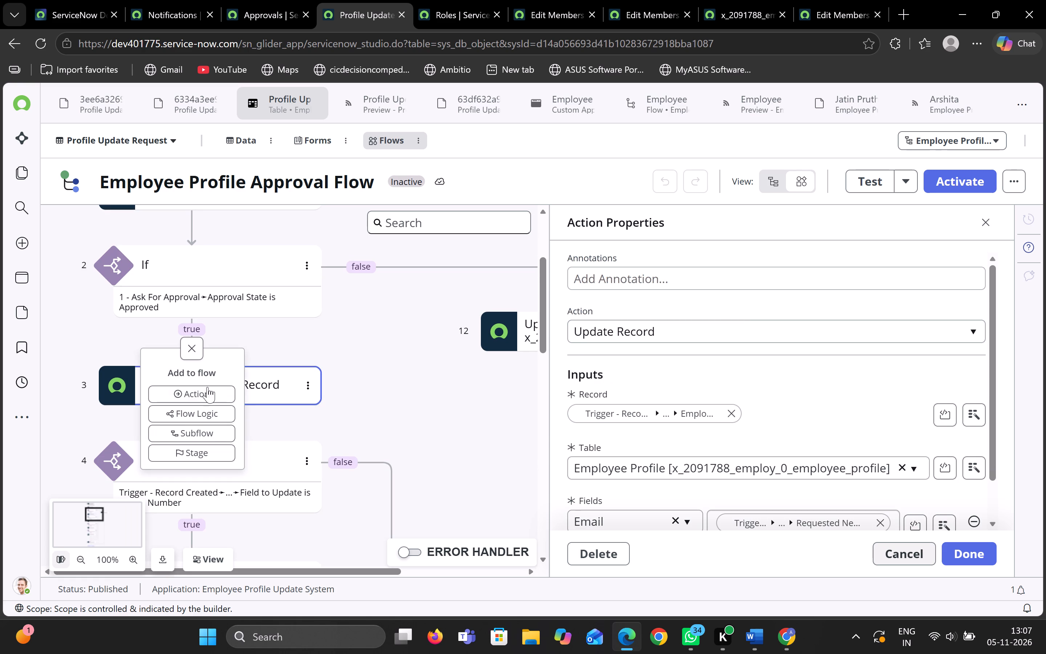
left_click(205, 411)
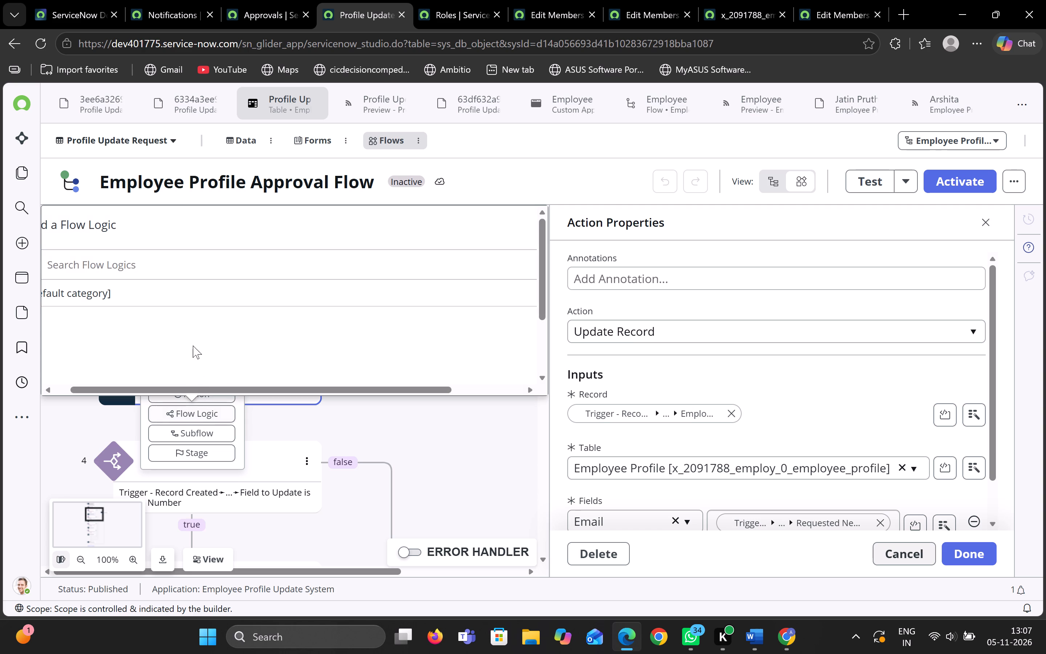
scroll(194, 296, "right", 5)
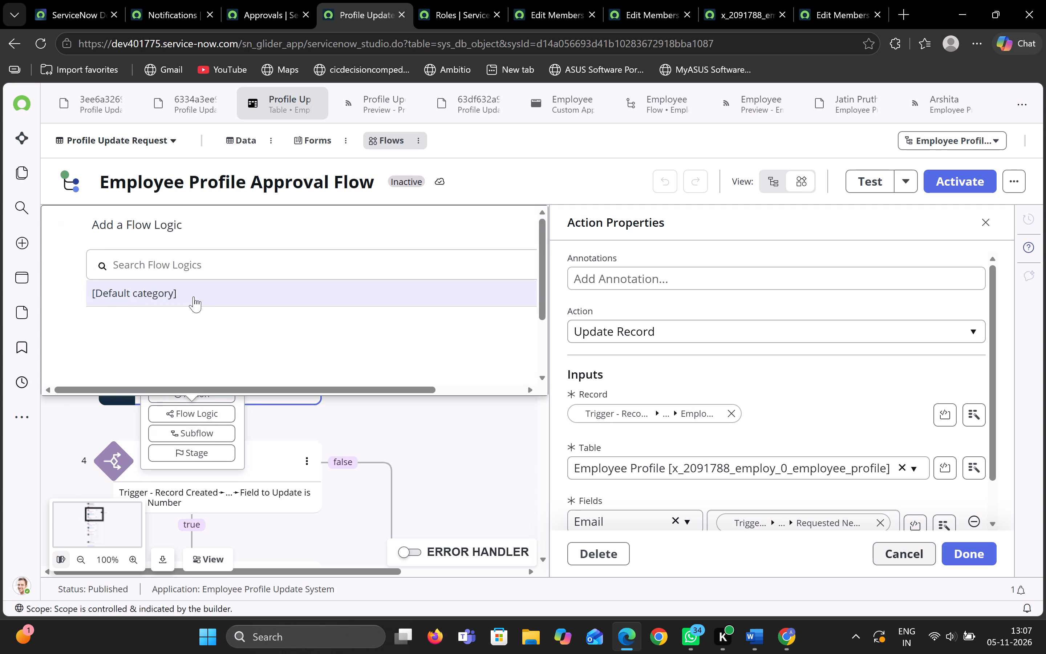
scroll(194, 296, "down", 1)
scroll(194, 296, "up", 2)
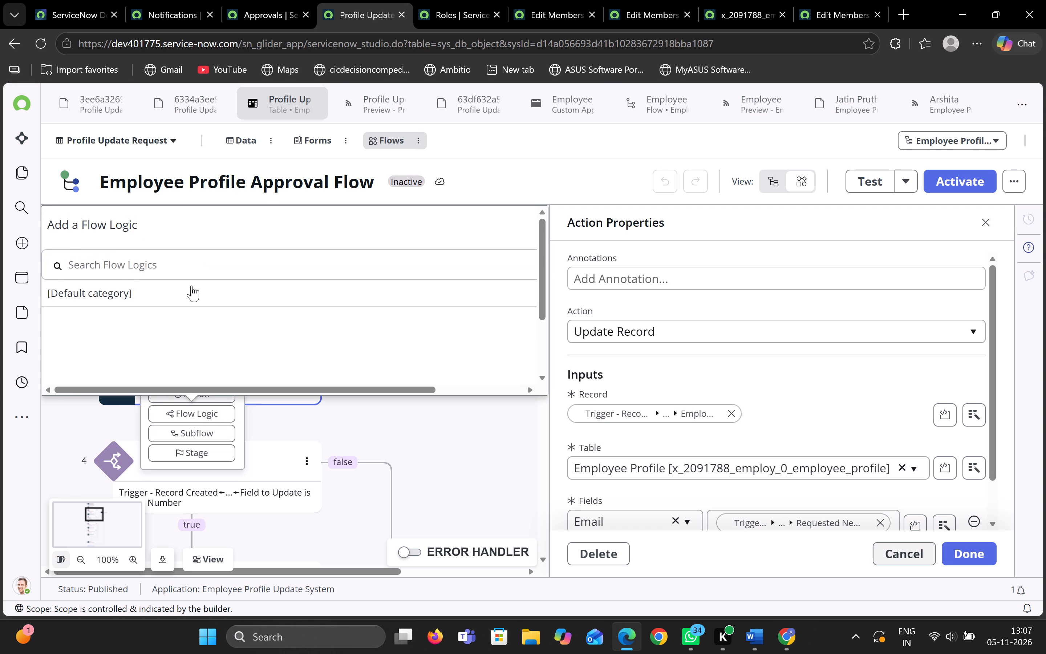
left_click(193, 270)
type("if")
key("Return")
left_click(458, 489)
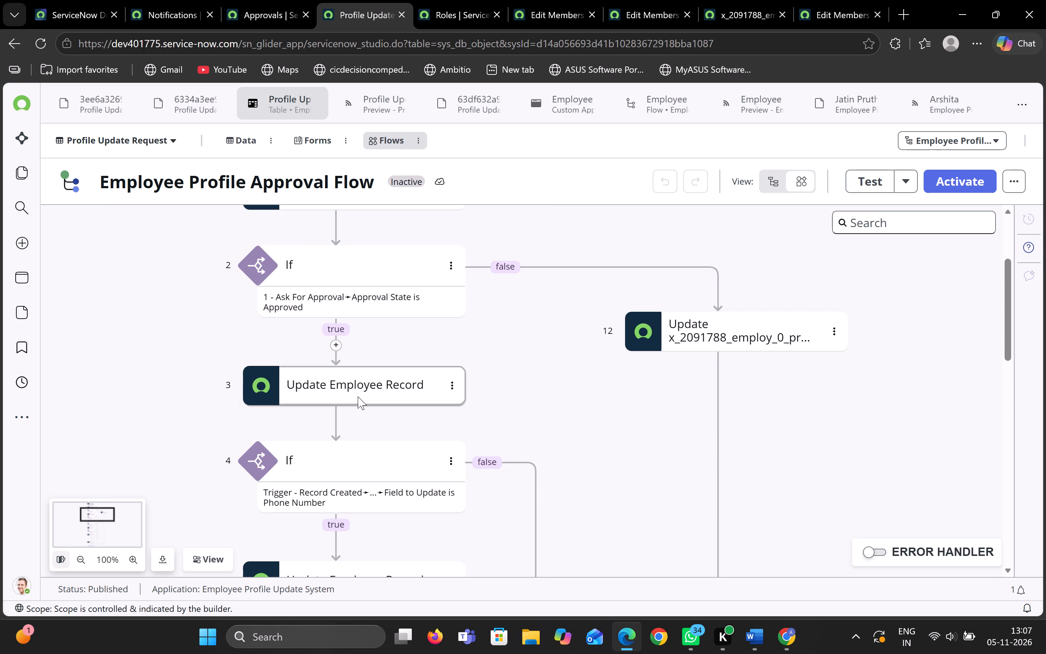
Insert an If flow logic on the approved branch, directly before the first Update Employee Record action.
left_click(336, 342)
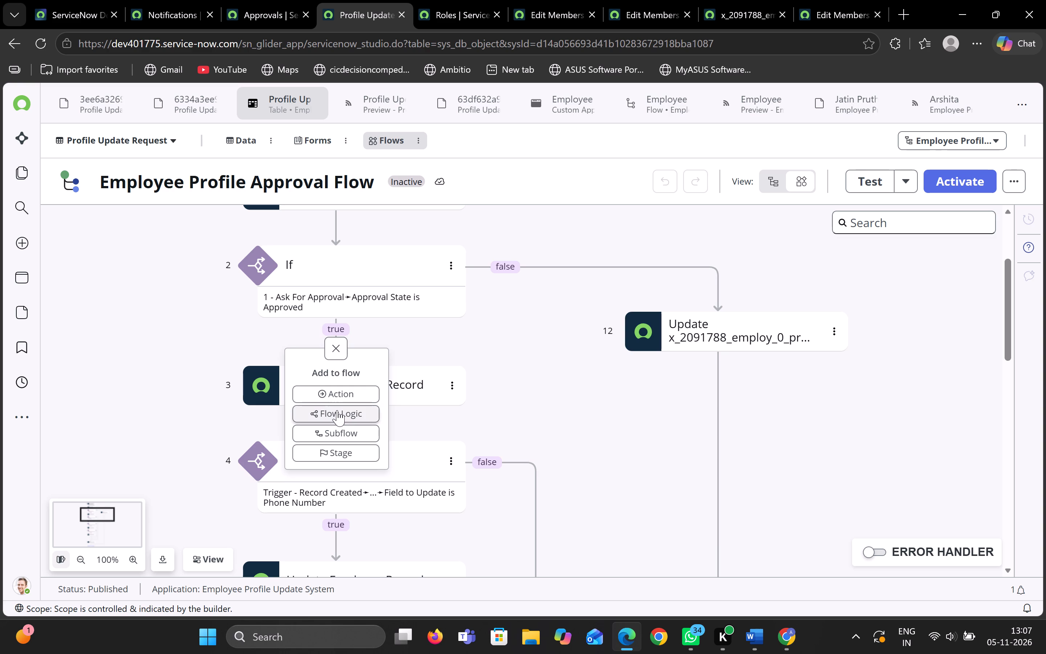
left_click(337, 410)
left_click(570, 374)
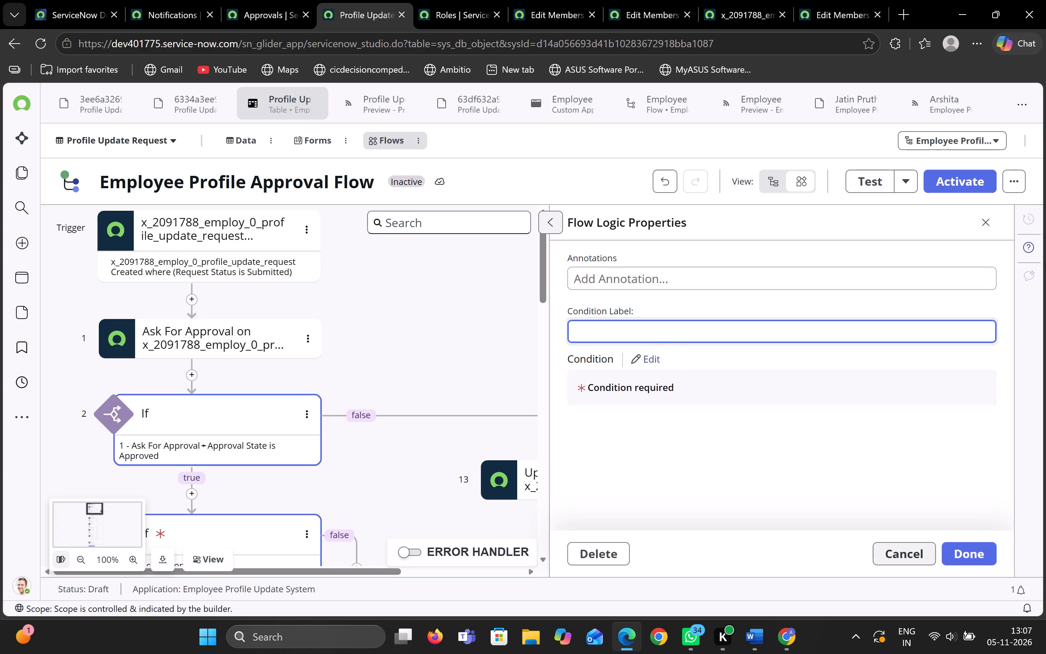
Set the new If condition to the trigger record's Field to Update is Email and save it.
left_click(646, 357)
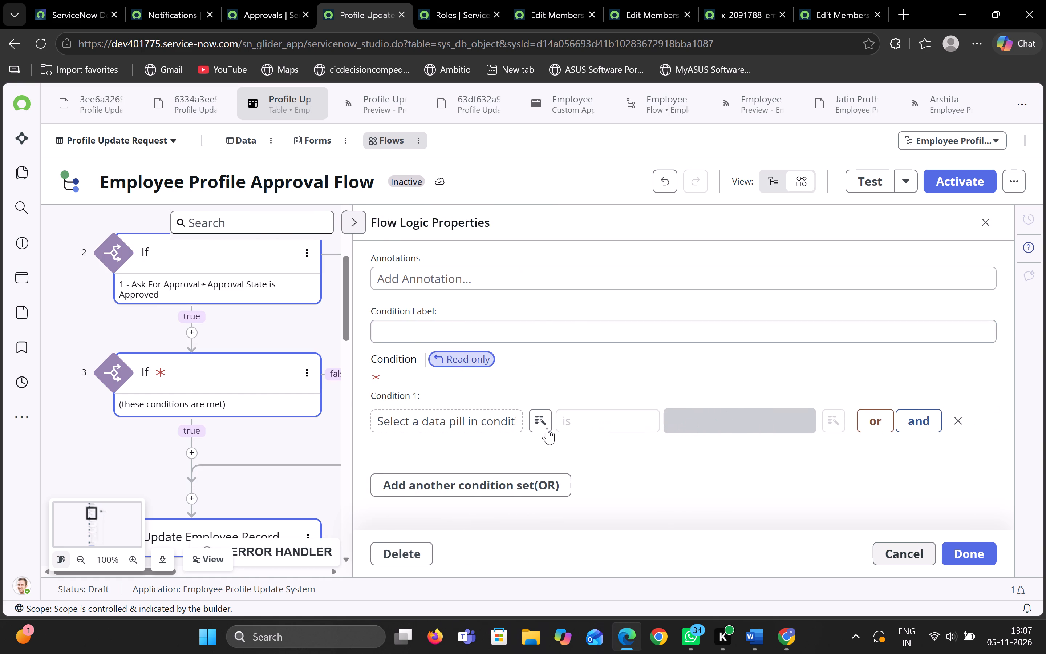
left_click(532, 428)
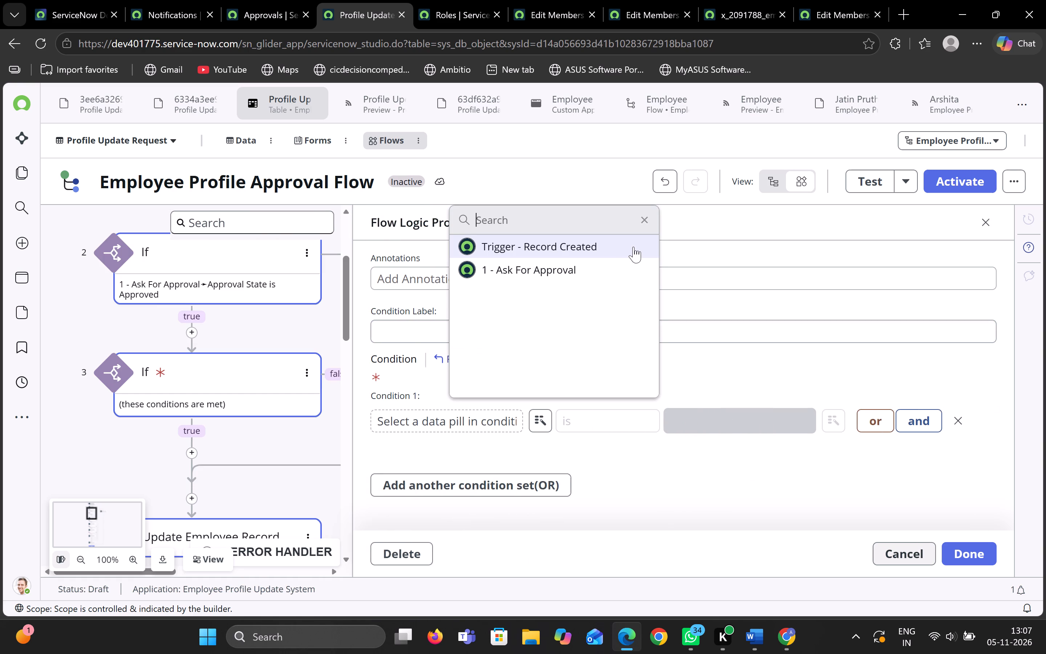
left_click(633, 247)
left_click(771, 243)
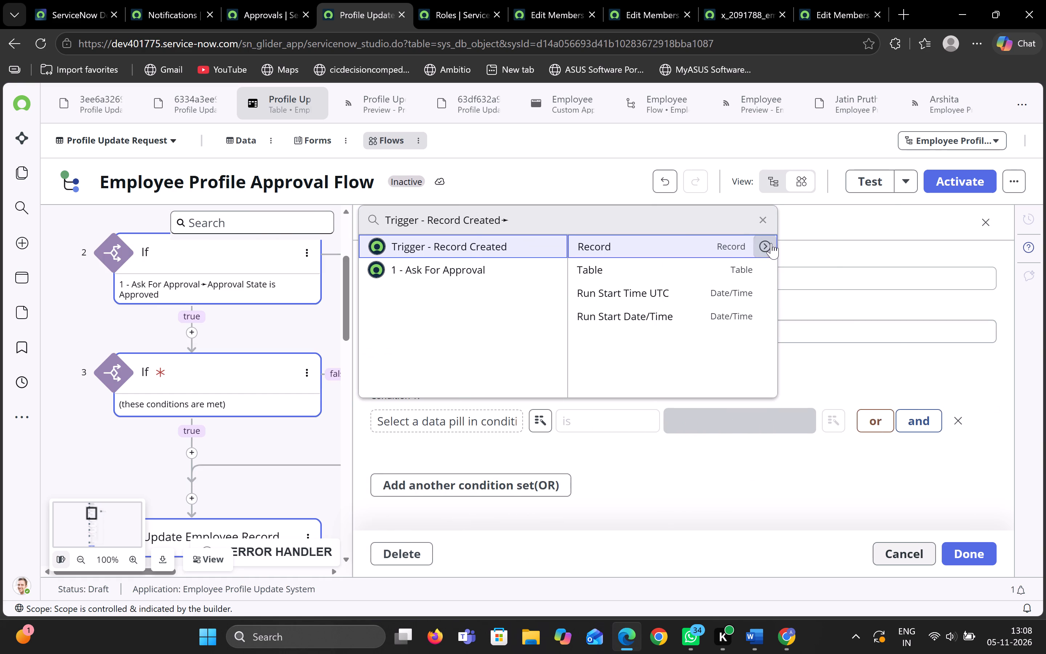
scroll(784, 288, "down", 2)
left_click(780, 338)
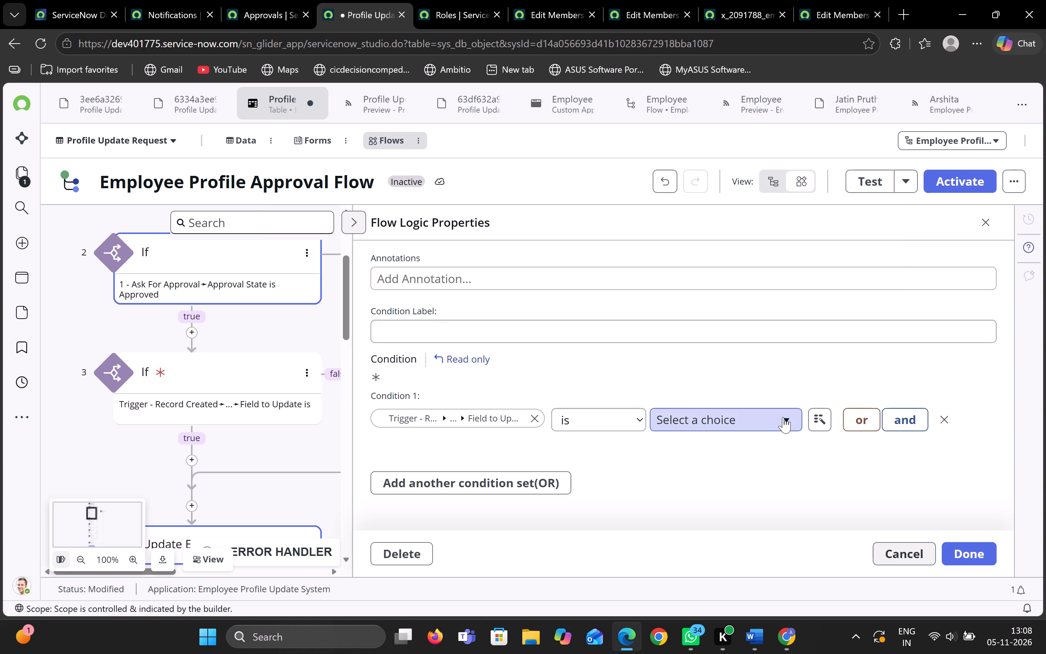
left_click(775, 426)
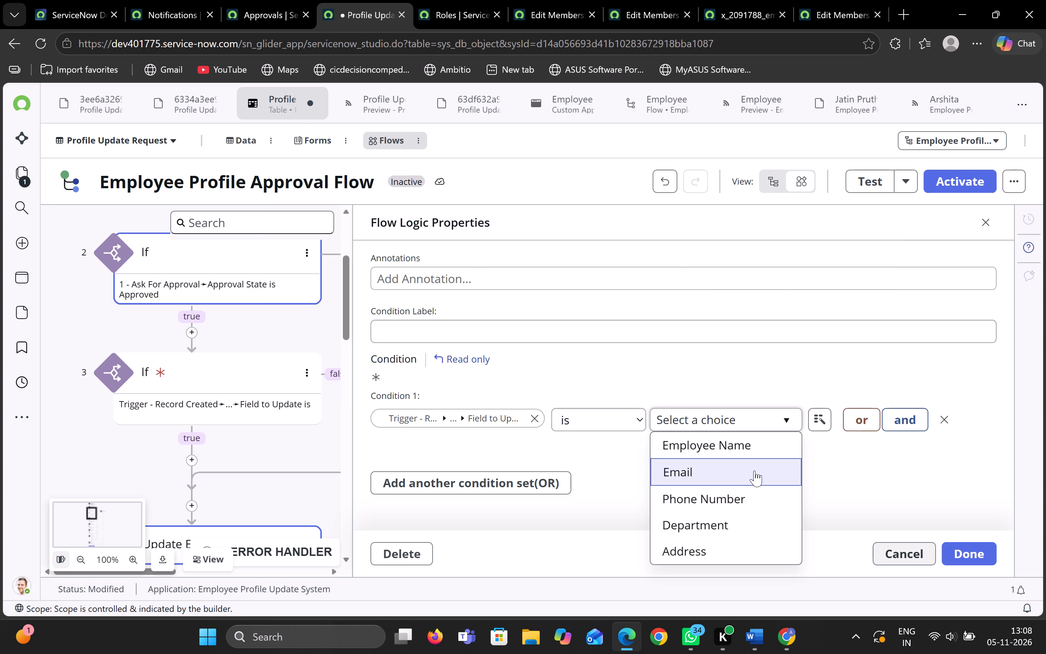
left_click(754, 471)
scroll(754, 471, "down", 1)
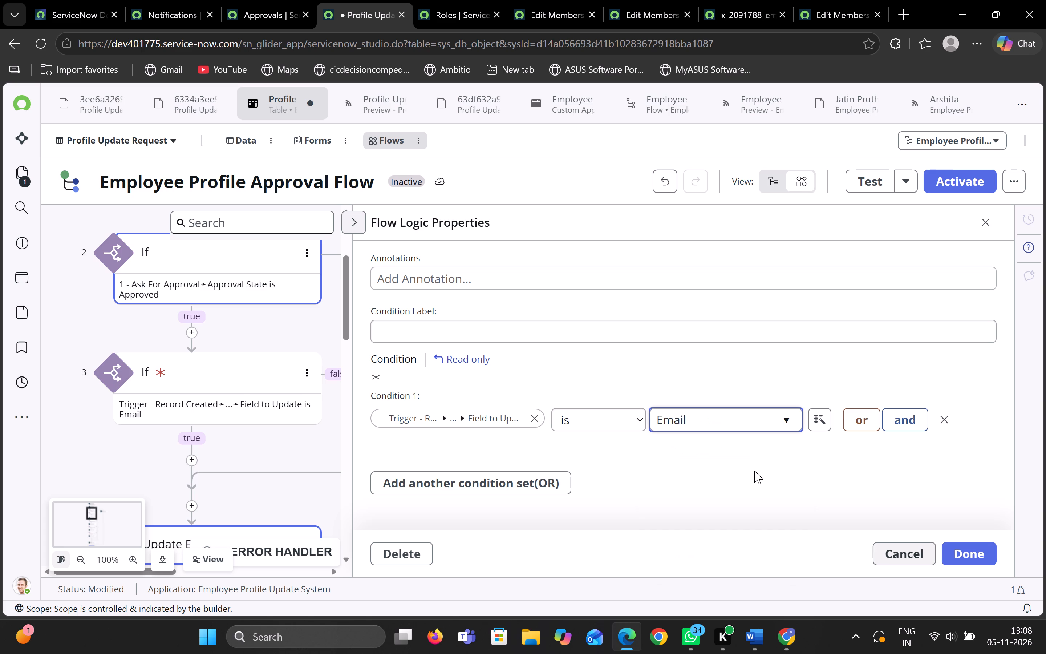
left_click(962, 552)
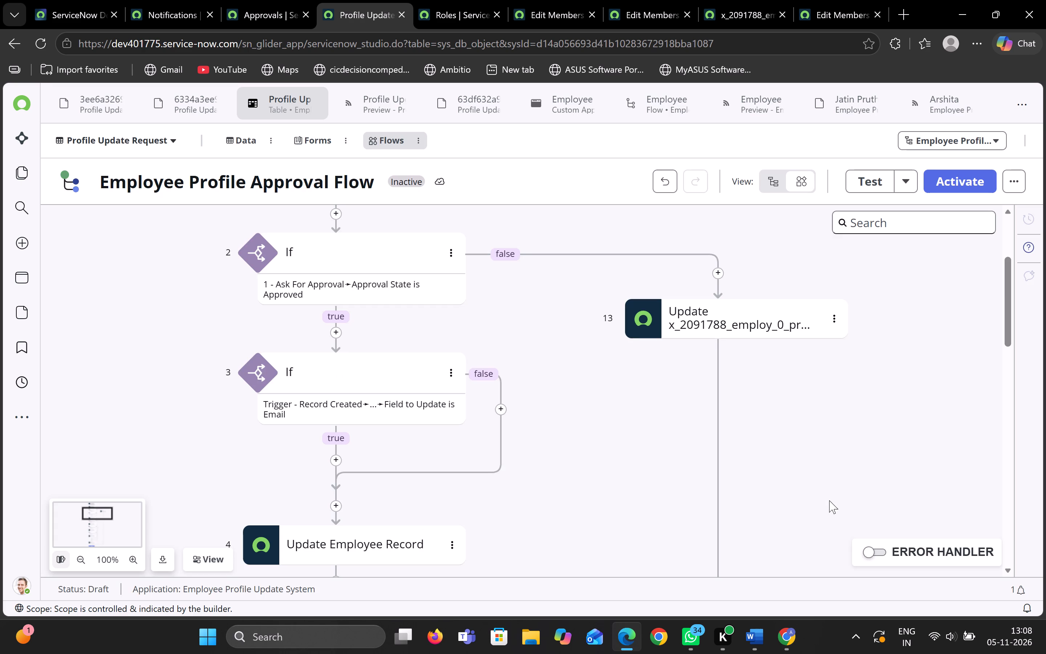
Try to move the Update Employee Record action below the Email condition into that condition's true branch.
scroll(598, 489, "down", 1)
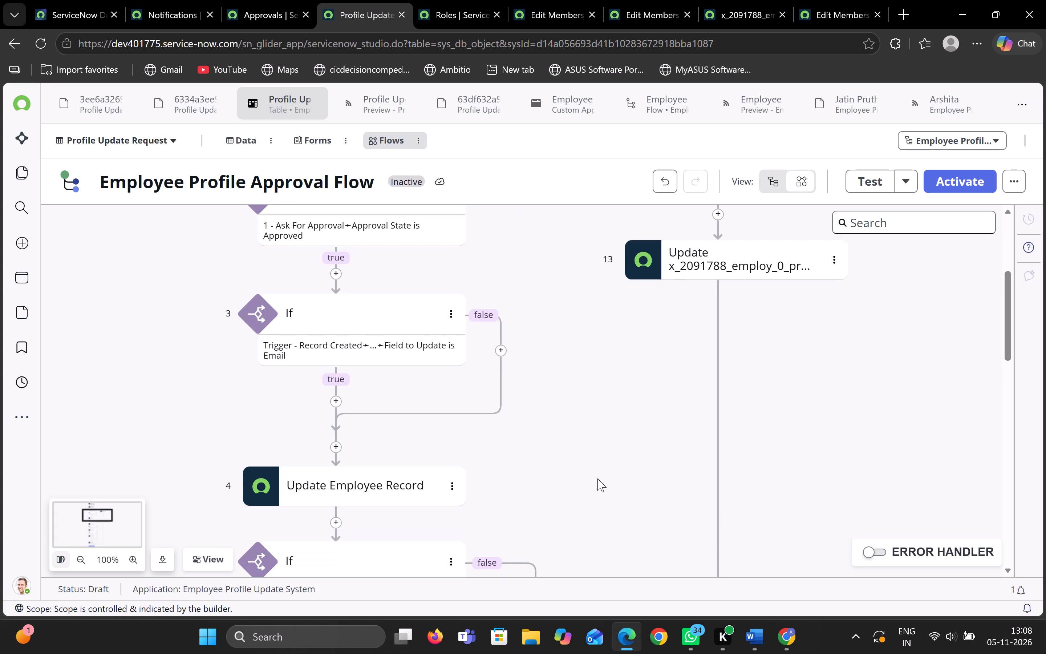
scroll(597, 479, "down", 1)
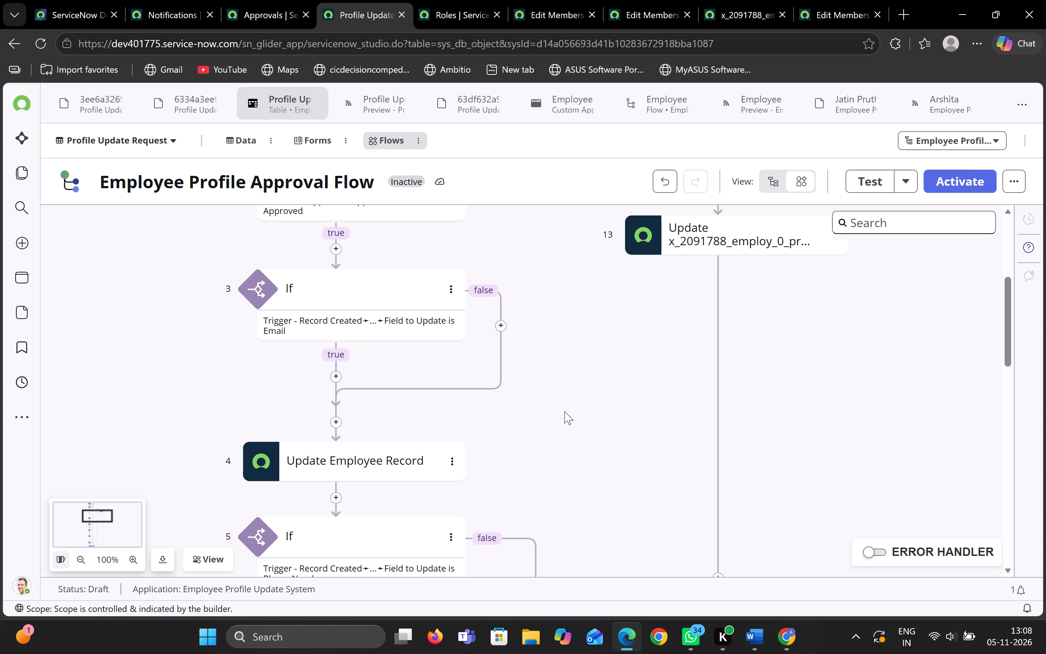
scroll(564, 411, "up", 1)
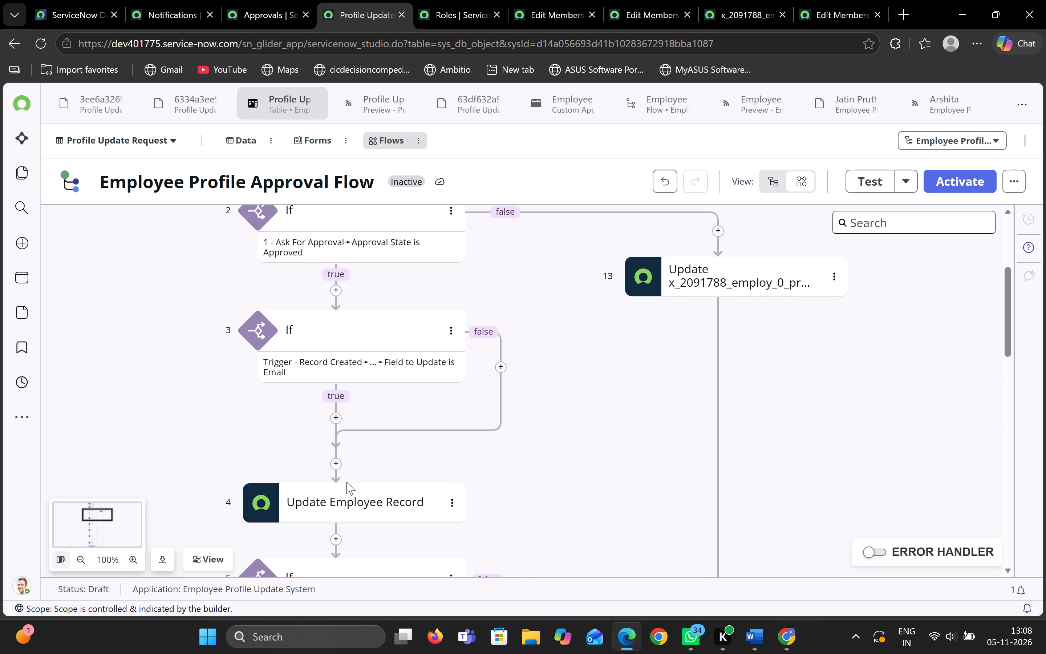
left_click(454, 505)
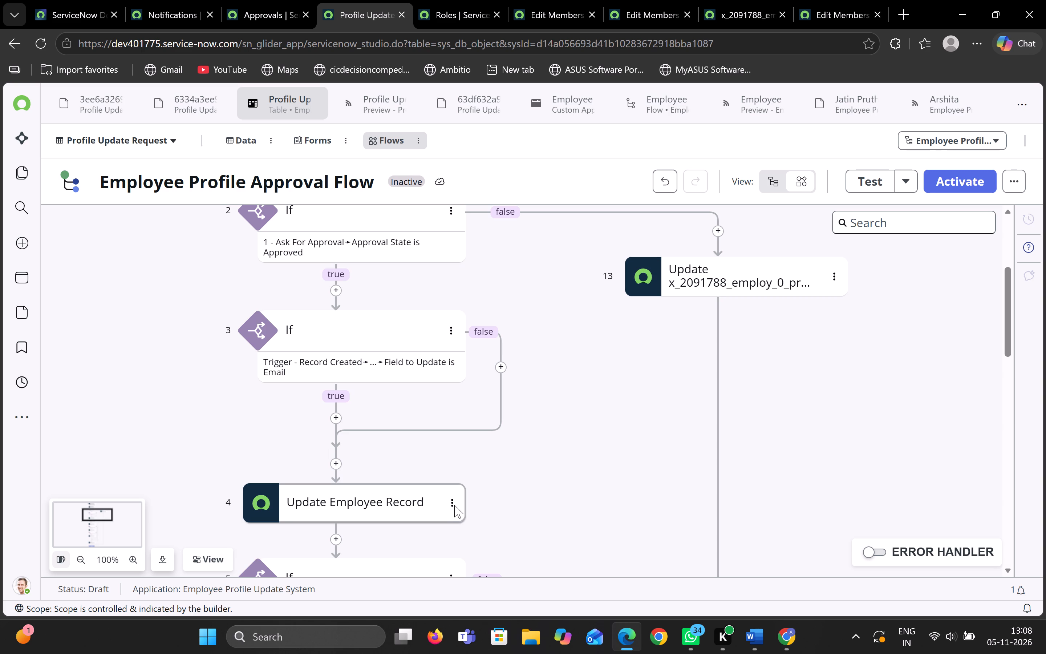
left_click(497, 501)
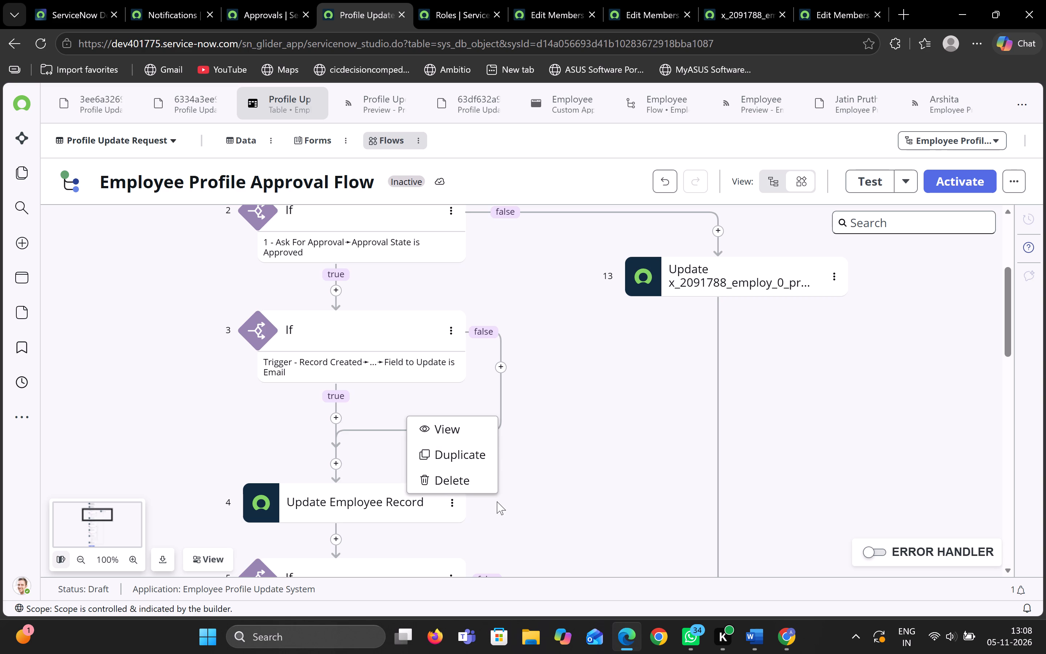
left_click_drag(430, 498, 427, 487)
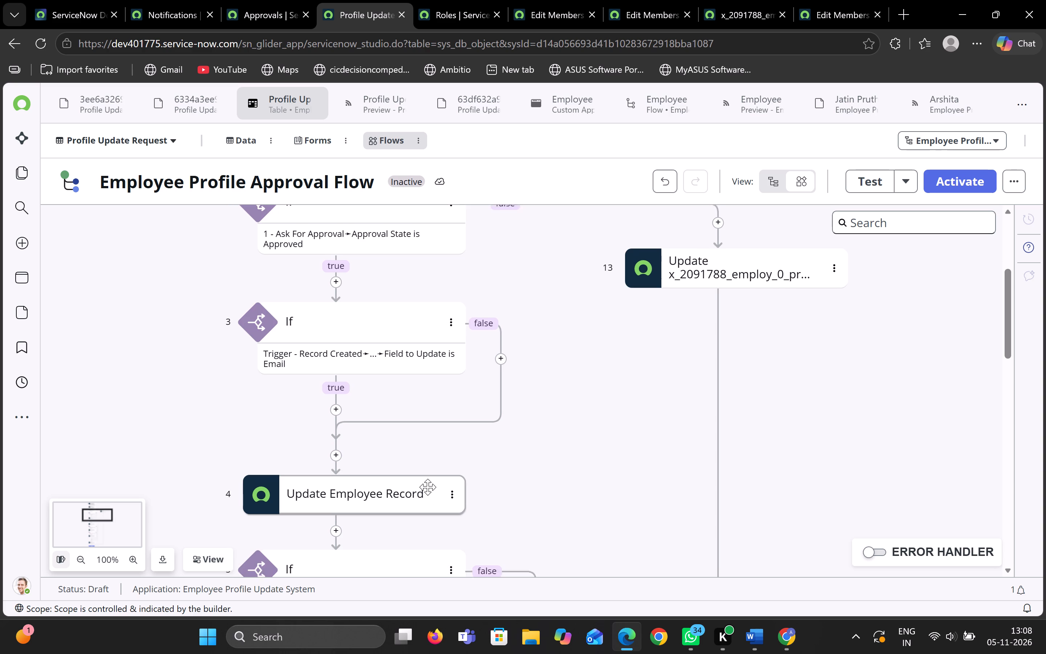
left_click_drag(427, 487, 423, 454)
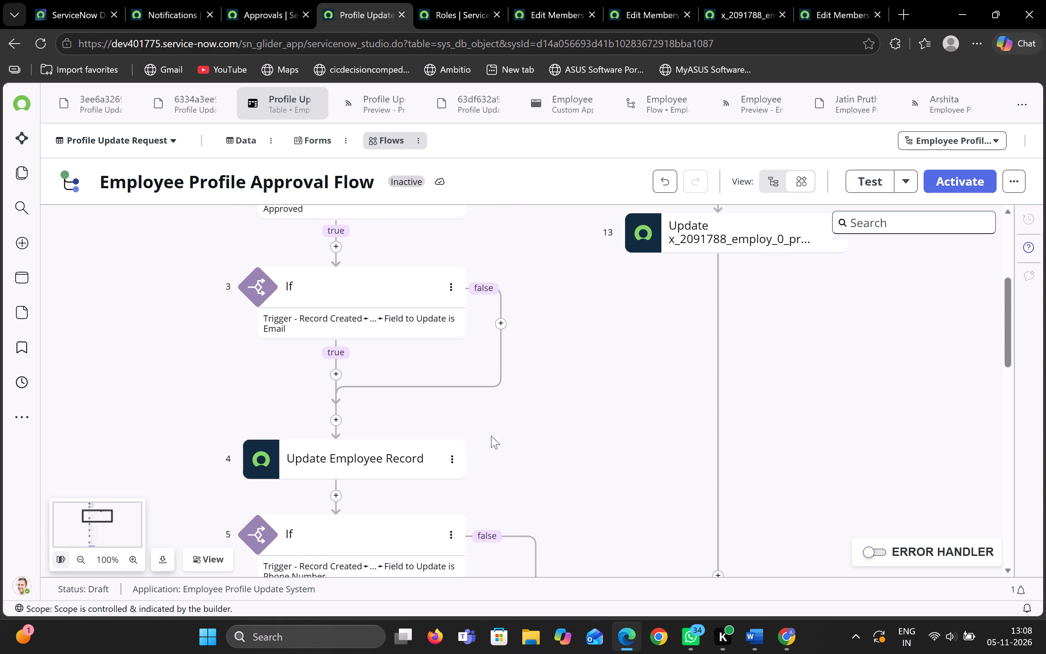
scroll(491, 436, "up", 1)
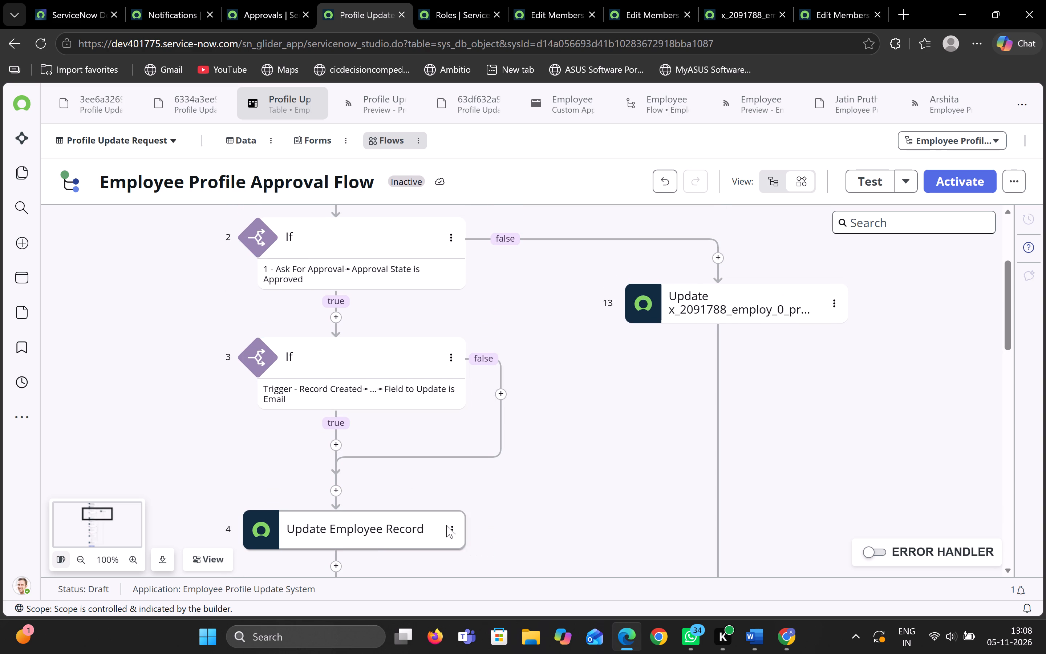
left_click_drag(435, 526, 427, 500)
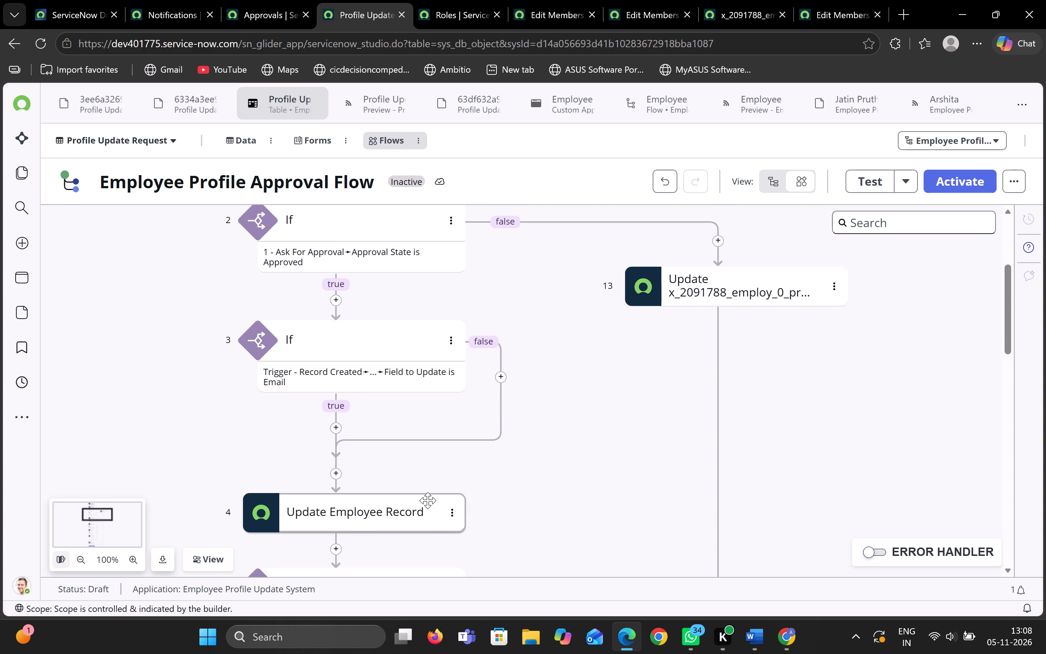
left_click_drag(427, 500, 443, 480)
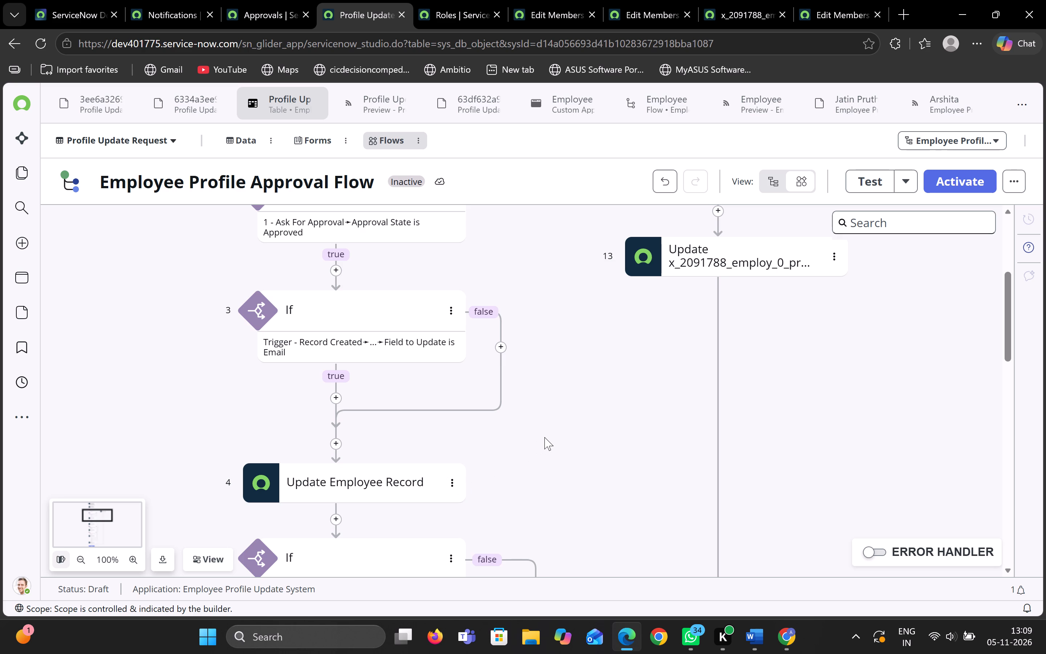
Examine the Update Employee Record action below the Email condition, its available options, and the surrounding condition branches.
left_click(446, 490)
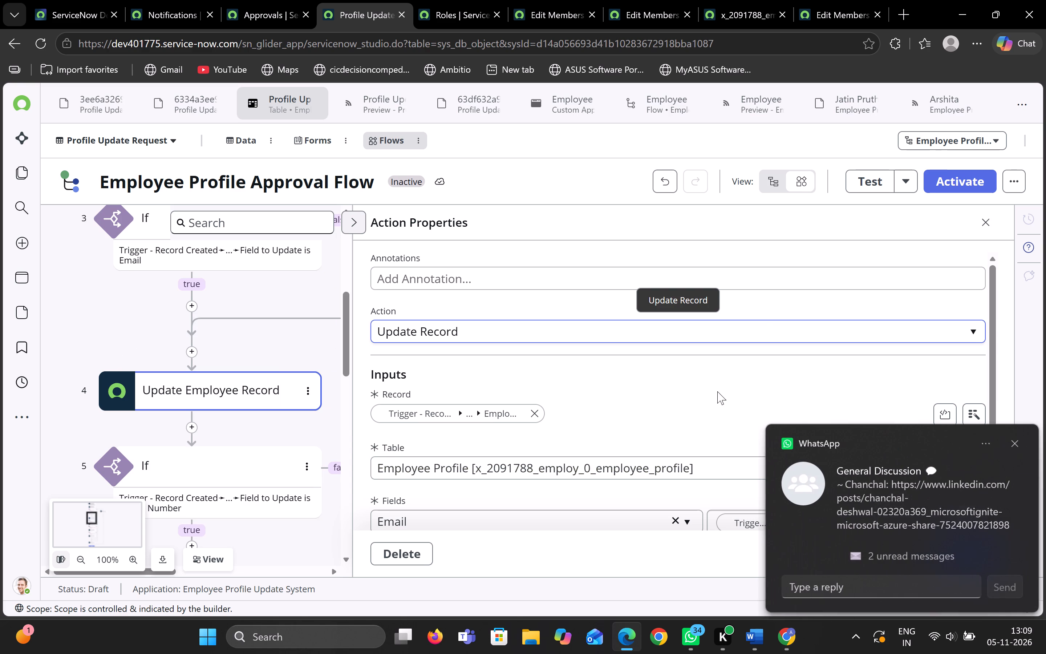
left_click(988, 221)
scroll(645, 414, "down", 1)
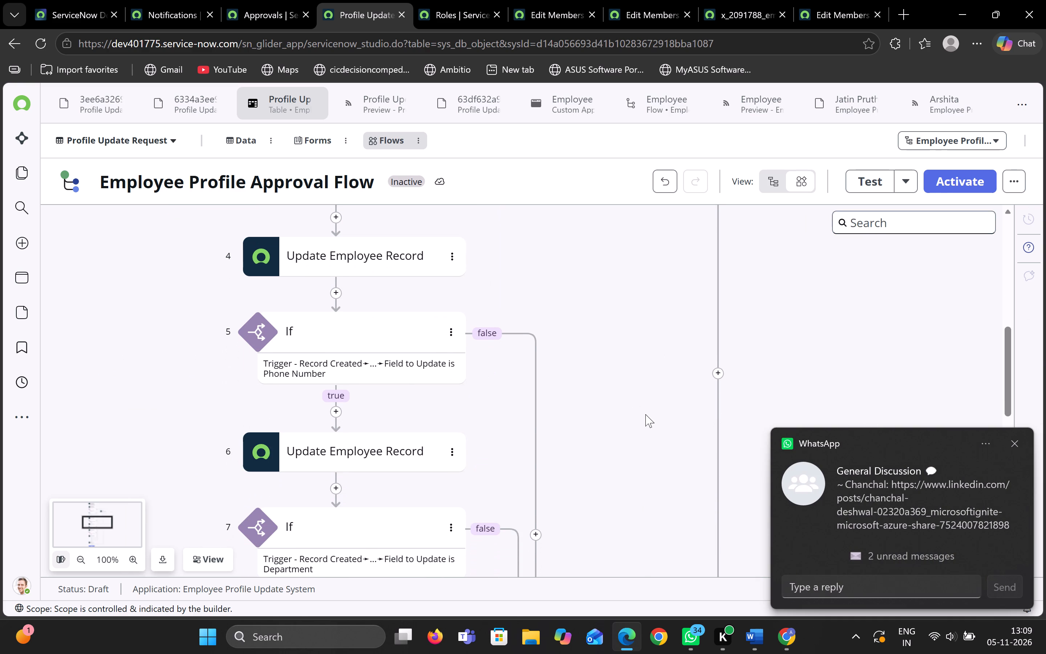
scroll(645, 414, "down", 1)
scroll(594, 363, "up", 3)
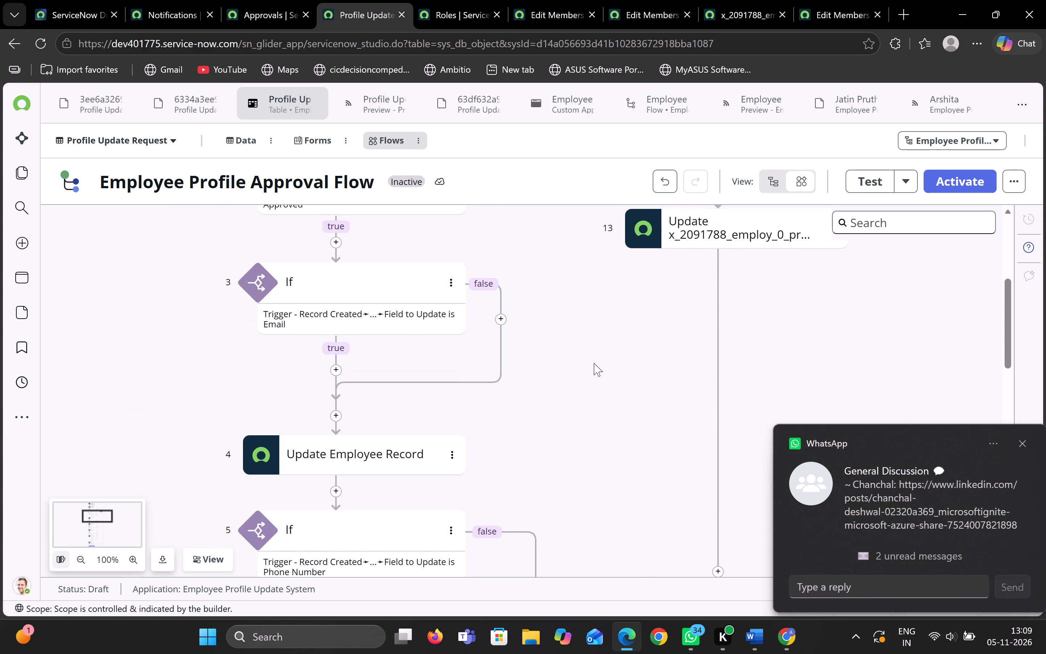
left_click(453, 452)
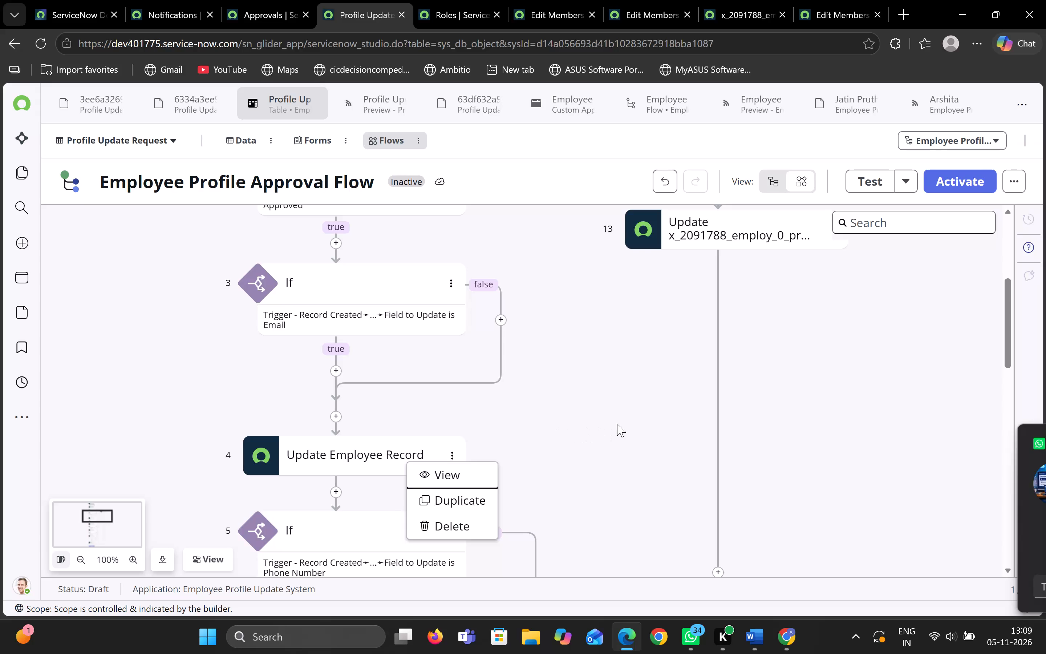
scroll(617, 424, "up", 3)
left_click(552, 321)
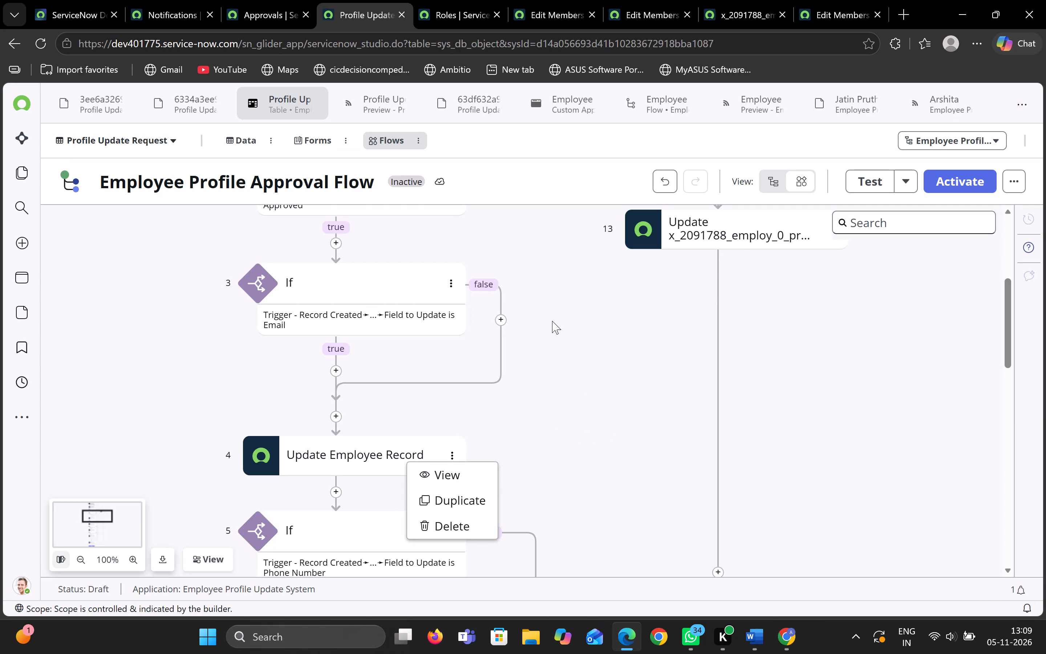
scroll(552, 321, "up", 3)
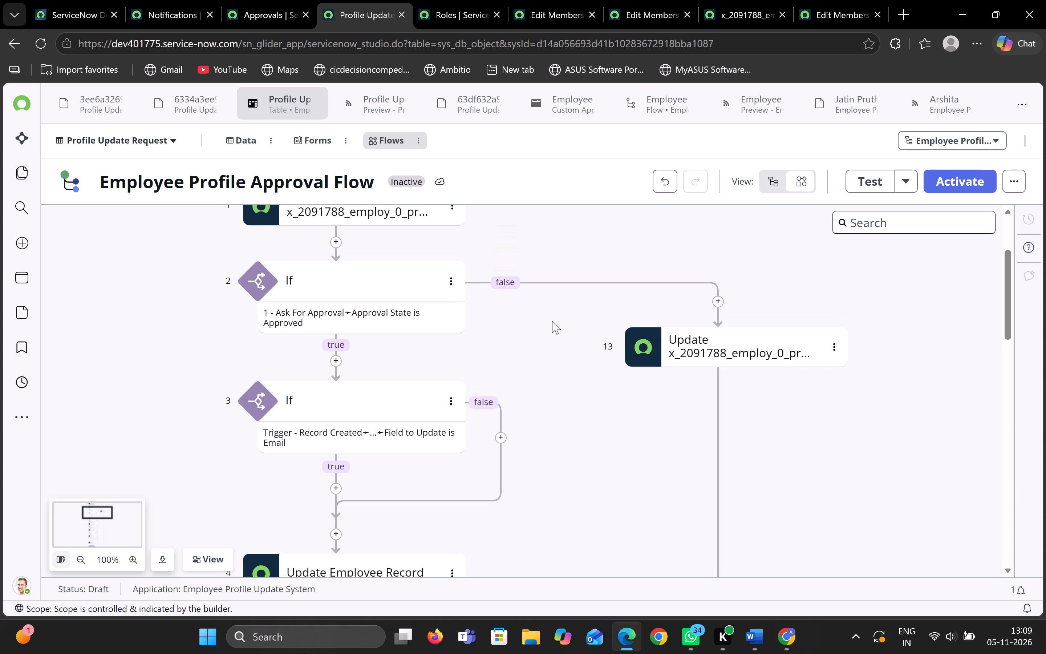
scroll(552, 321, "down", 1)
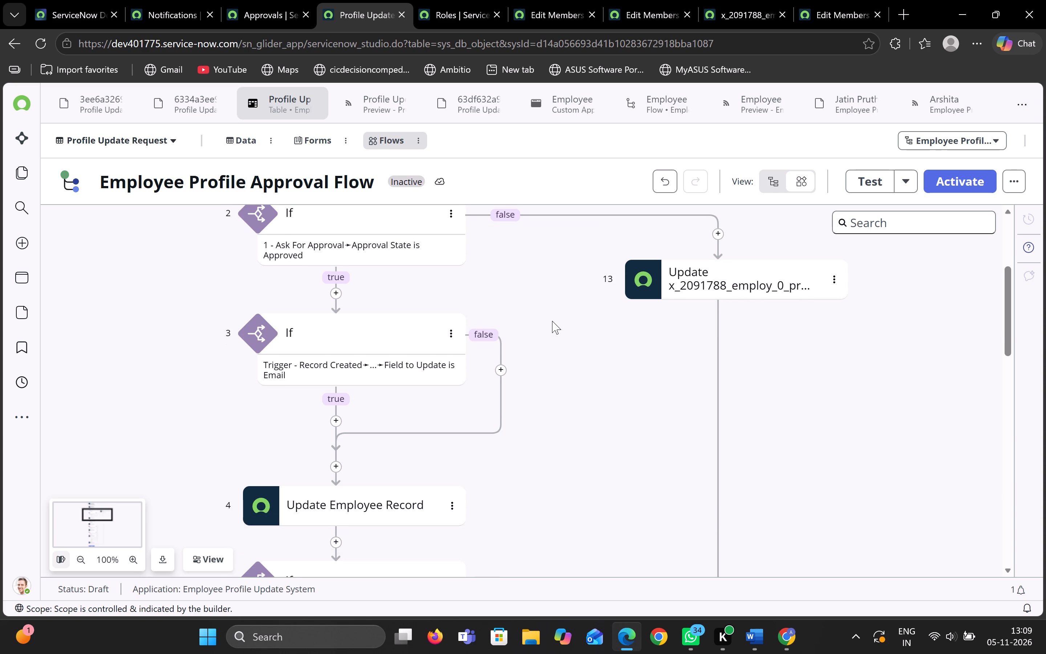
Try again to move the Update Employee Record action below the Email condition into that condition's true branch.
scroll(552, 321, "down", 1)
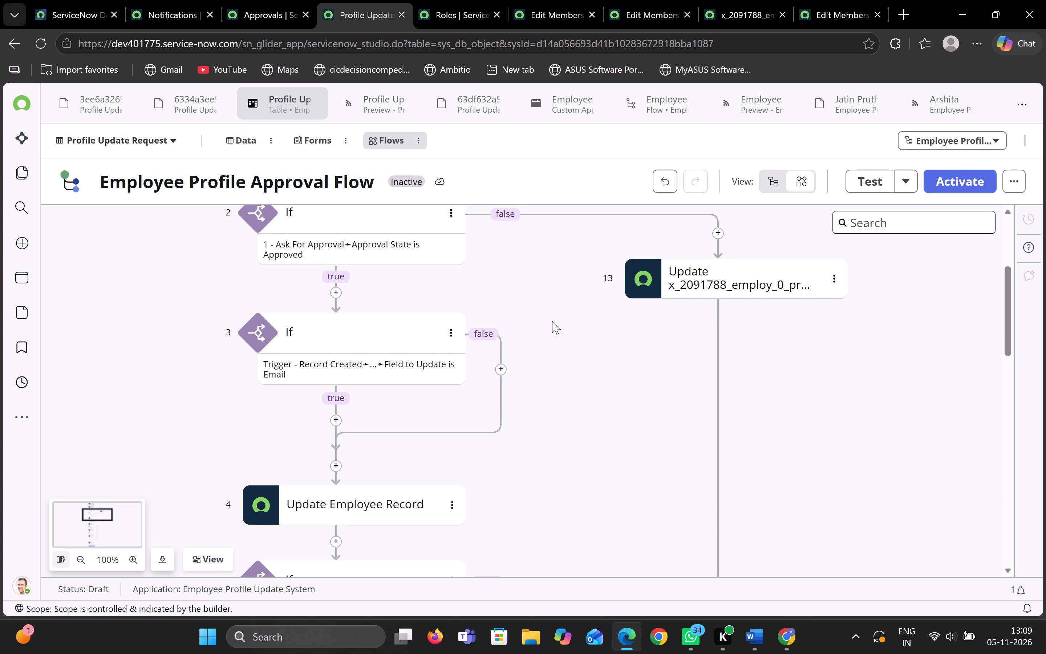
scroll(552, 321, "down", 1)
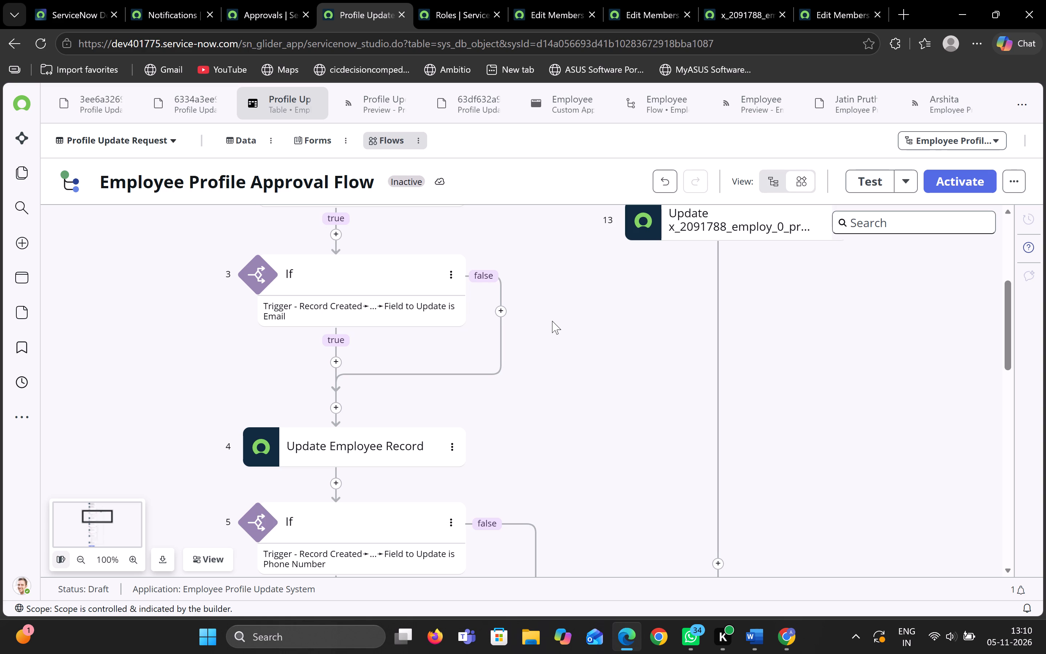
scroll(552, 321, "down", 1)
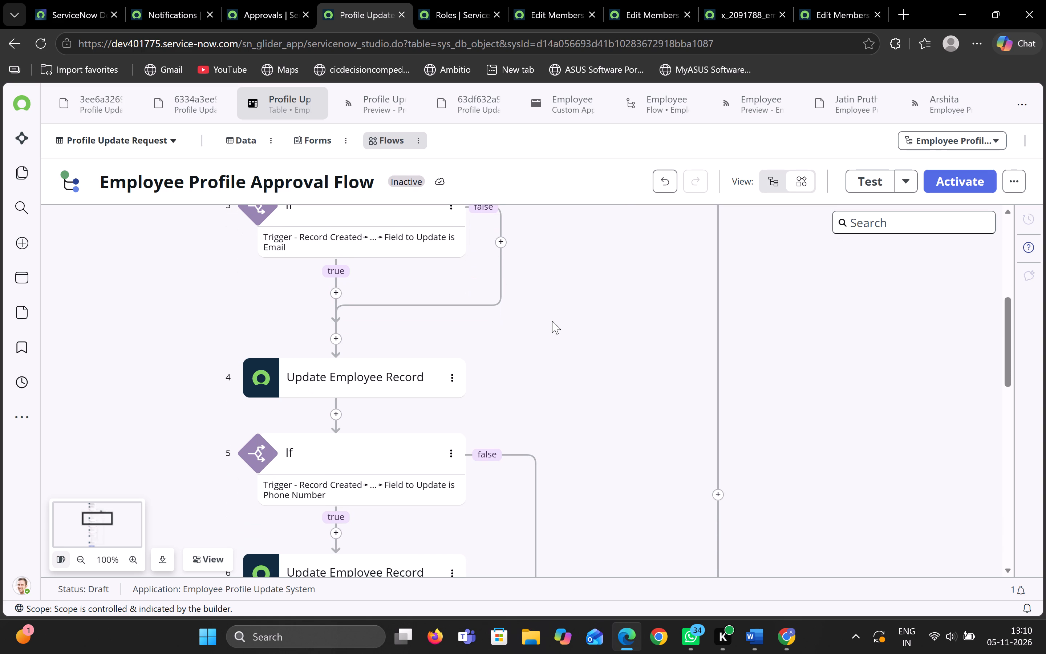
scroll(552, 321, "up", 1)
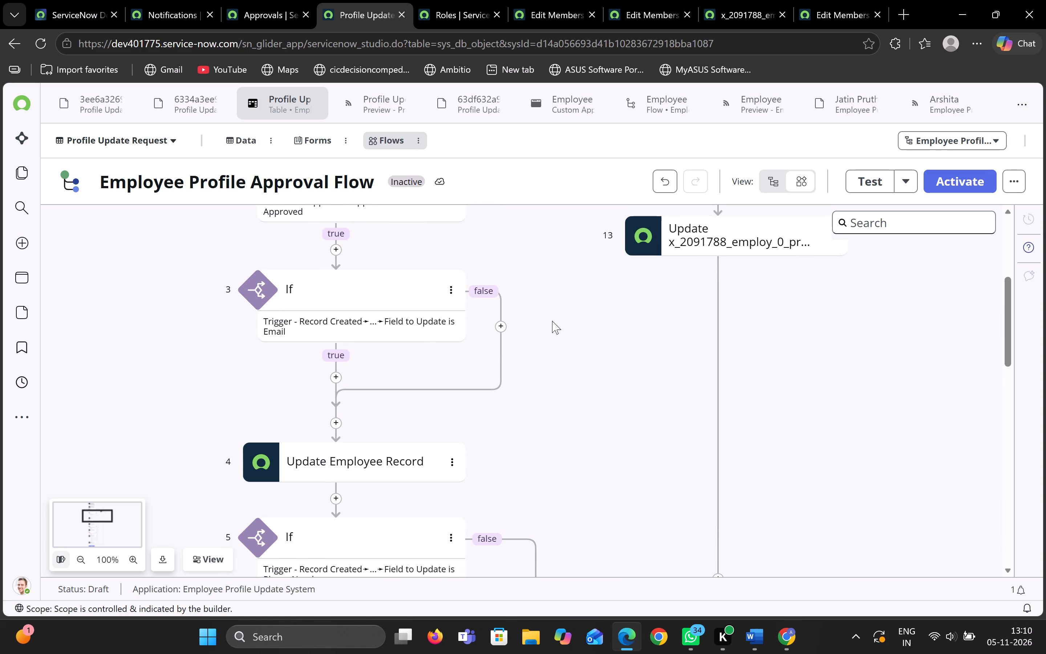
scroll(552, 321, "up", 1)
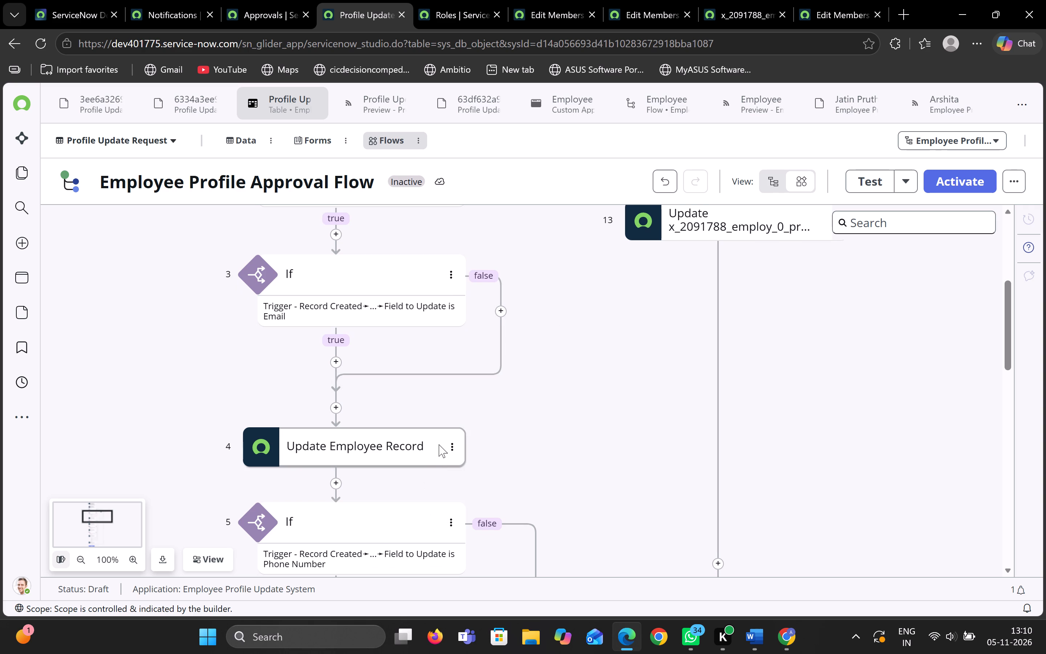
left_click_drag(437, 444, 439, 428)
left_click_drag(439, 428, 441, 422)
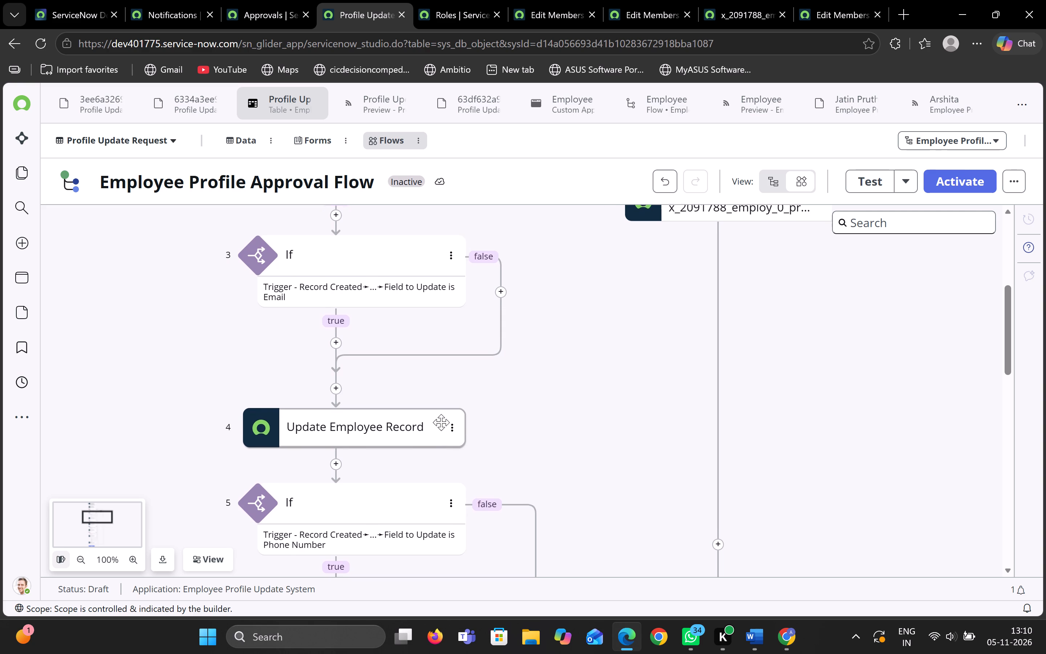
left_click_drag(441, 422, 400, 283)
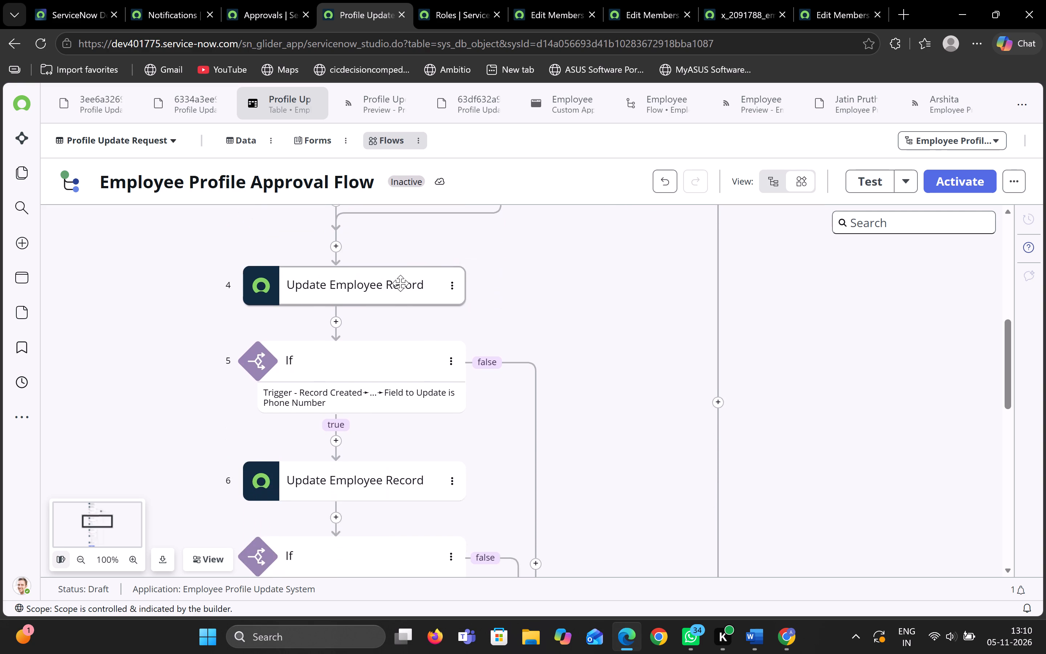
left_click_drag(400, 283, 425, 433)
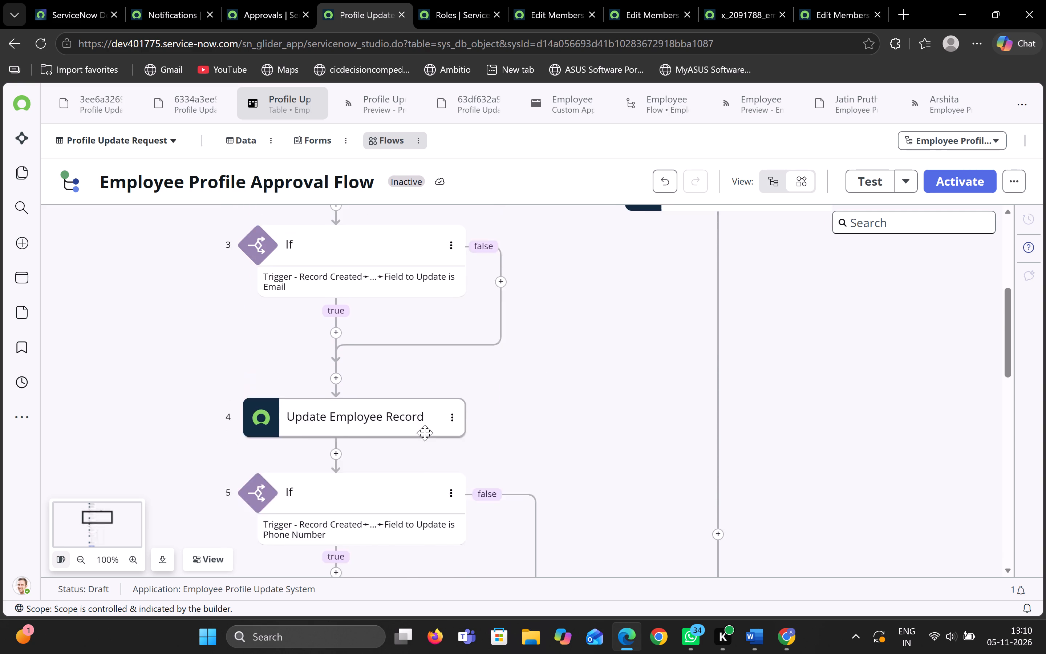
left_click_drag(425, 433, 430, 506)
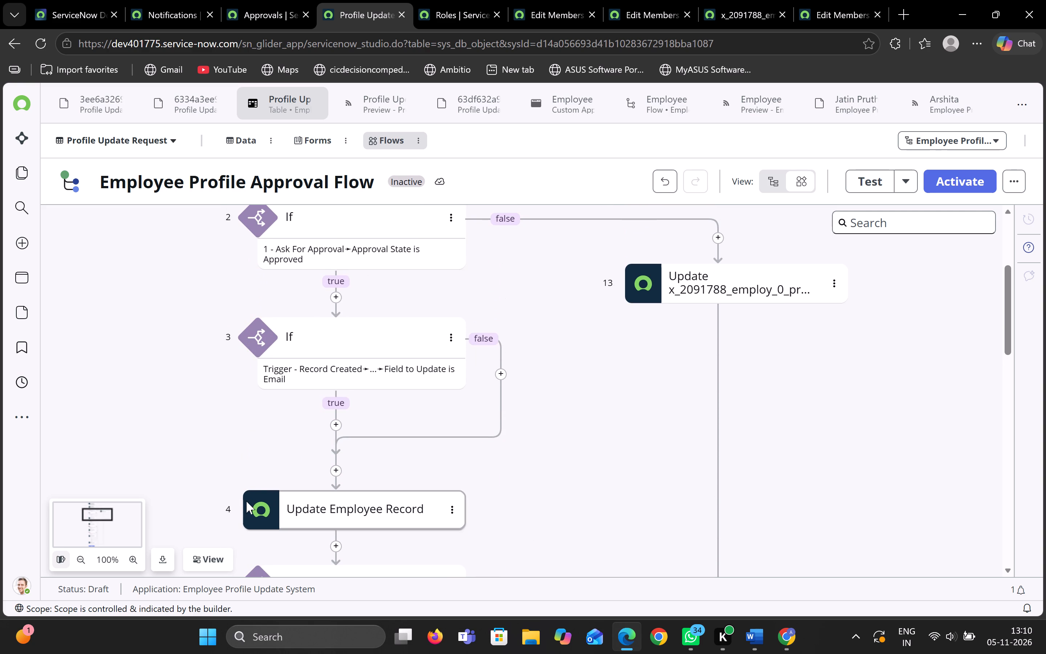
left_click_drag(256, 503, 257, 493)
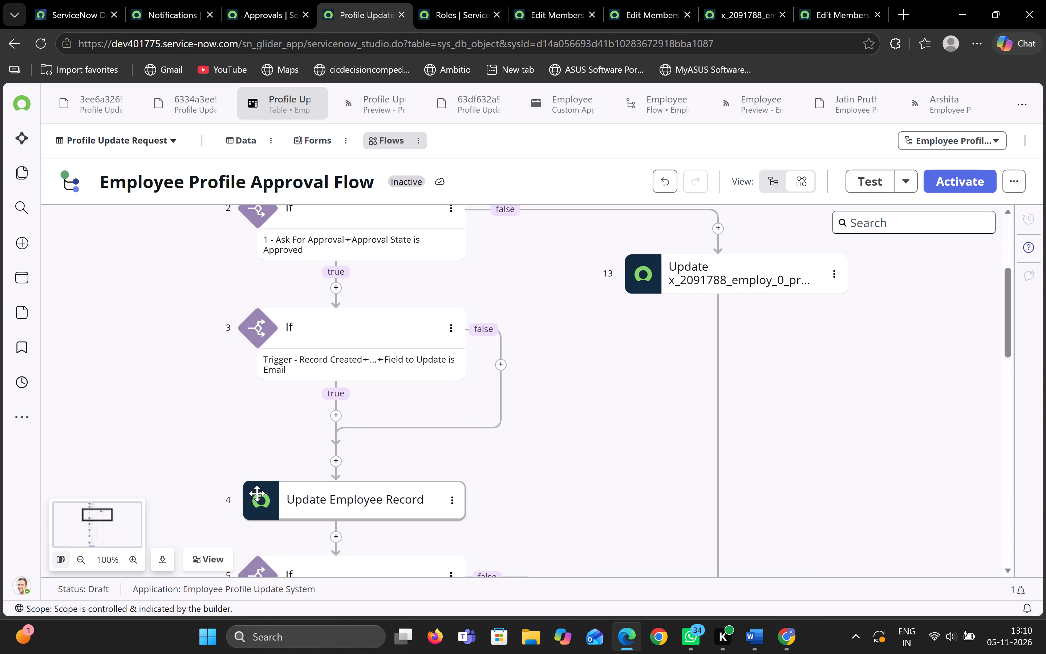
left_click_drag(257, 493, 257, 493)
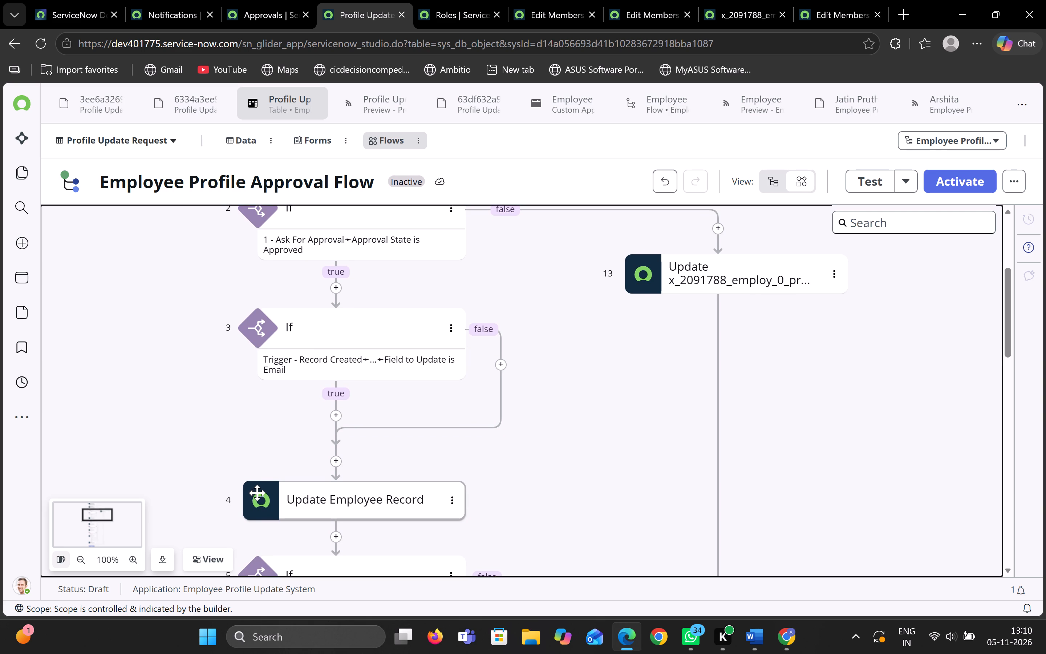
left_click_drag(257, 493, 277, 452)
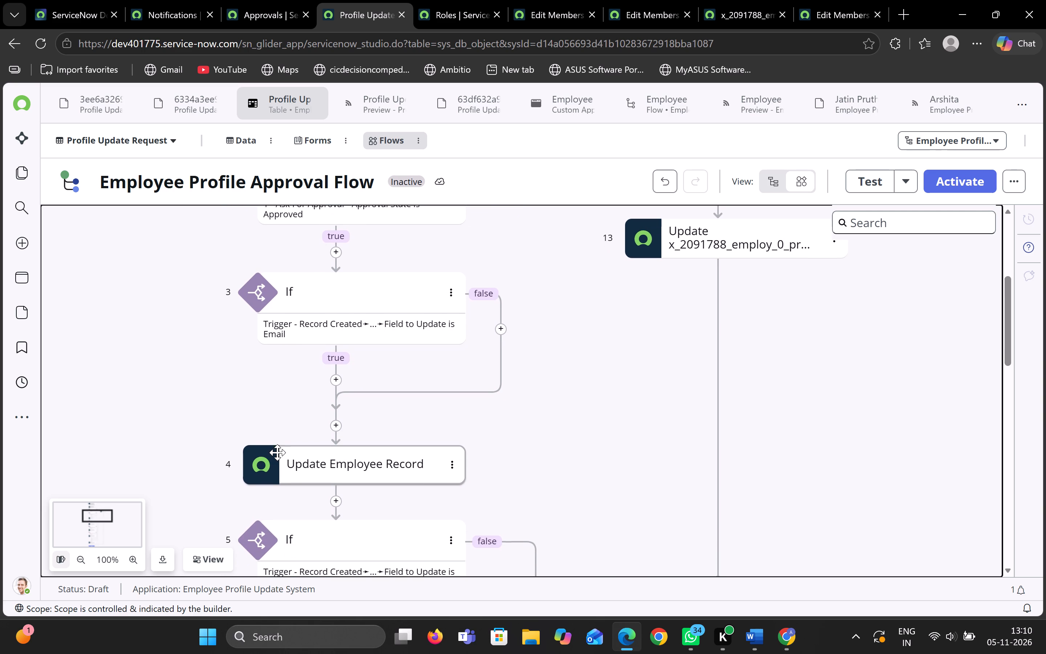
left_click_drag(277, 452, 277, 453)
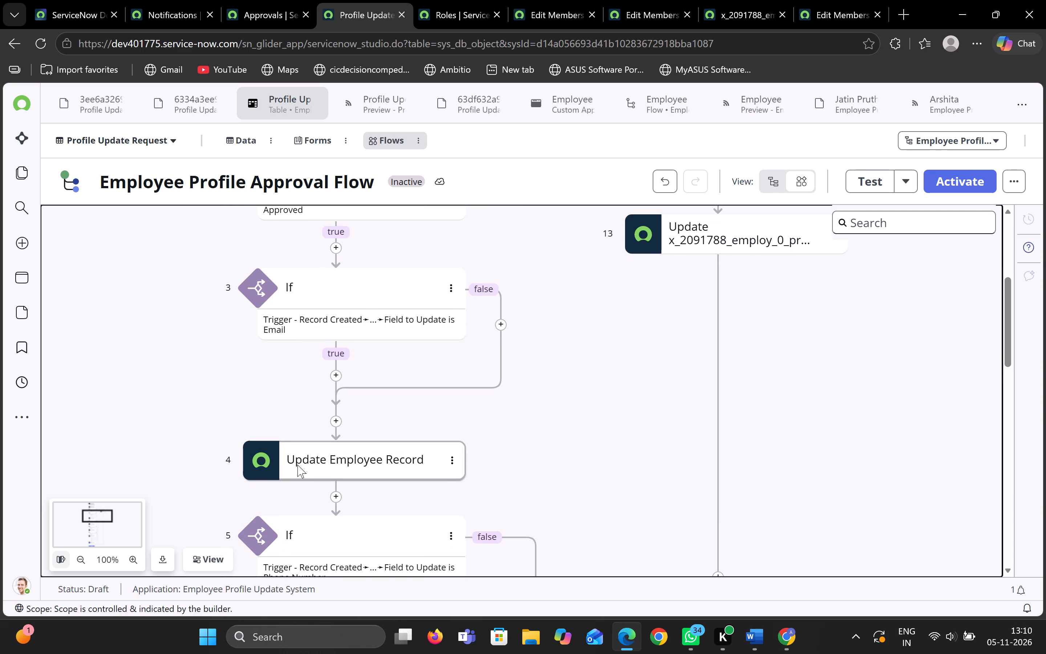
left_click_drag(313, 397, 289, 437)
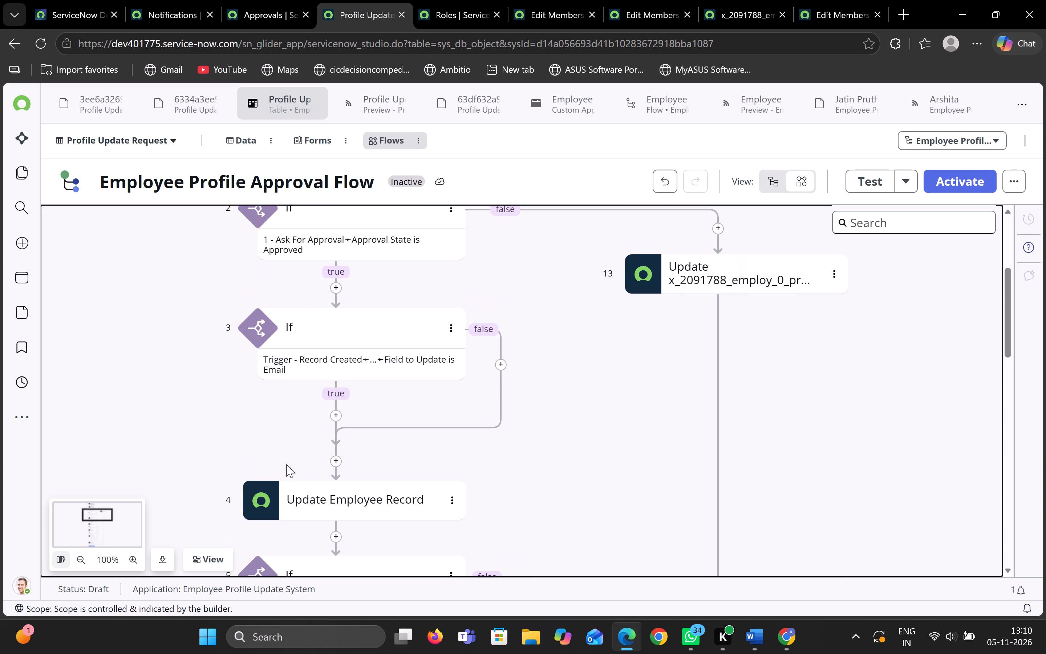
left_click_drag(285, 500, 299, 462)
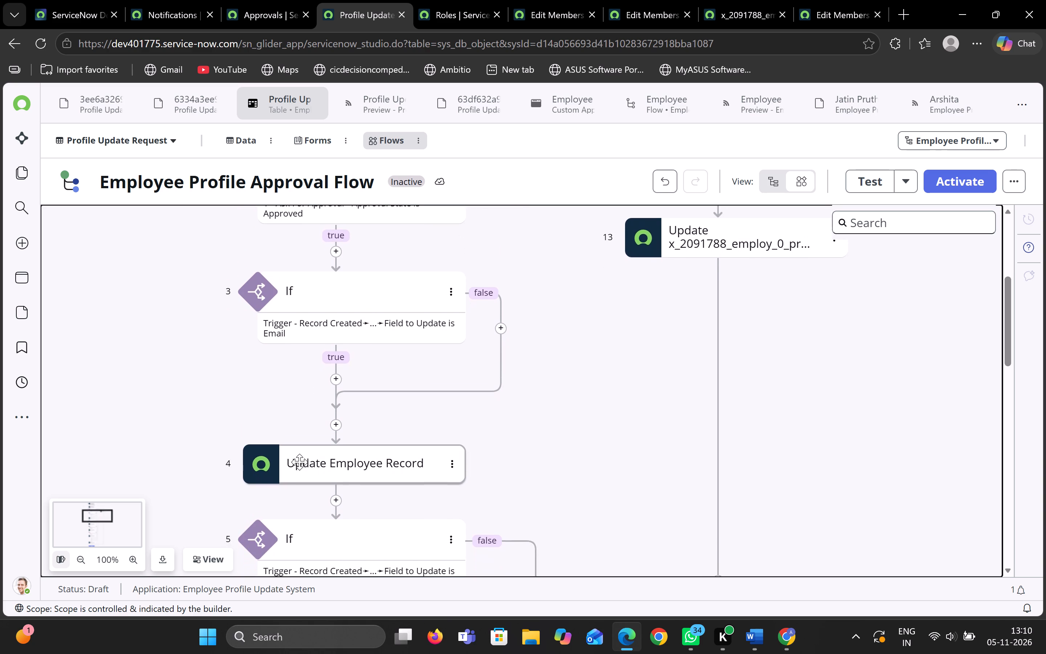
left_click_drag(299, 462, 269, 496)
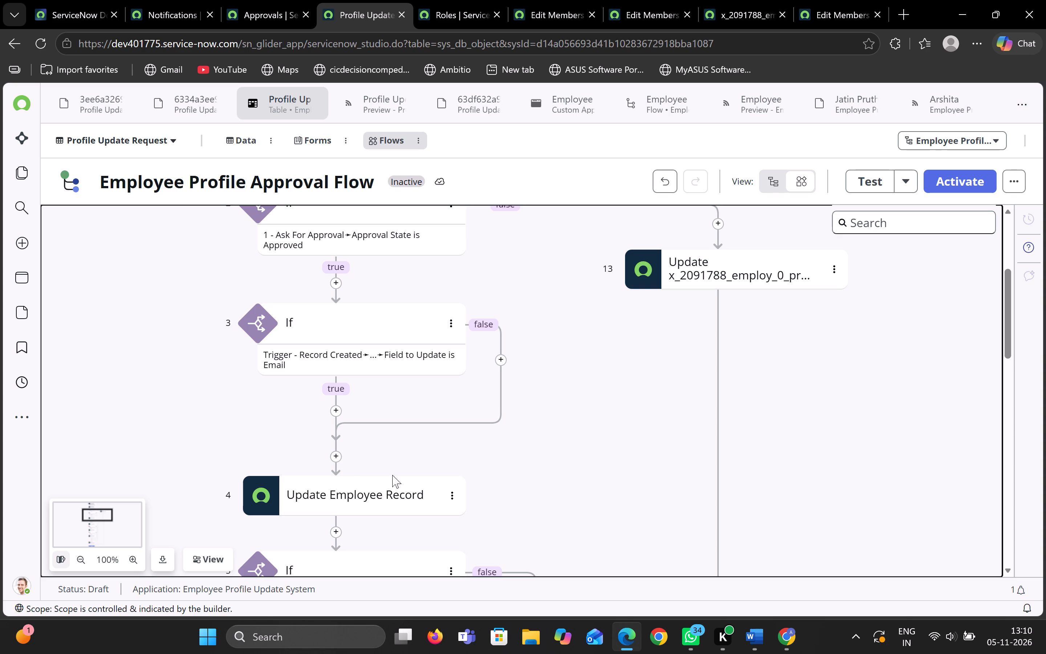
Review the properties of the Update Employee Record action below the Email condition, leaving them unedited.
left_click(461, 494)
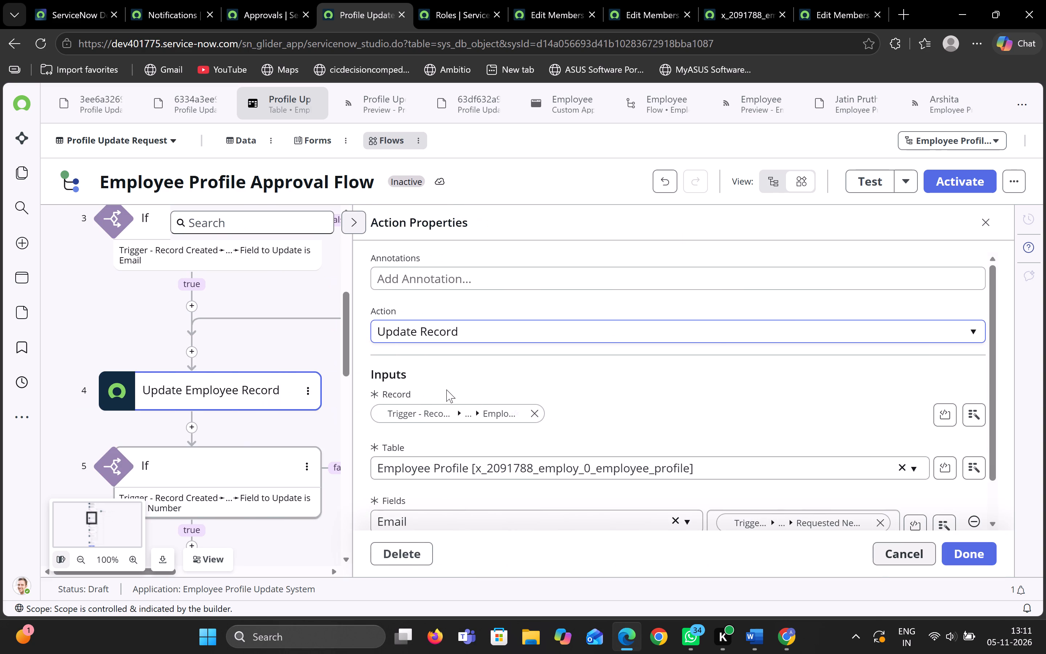
left_click(982, 228)
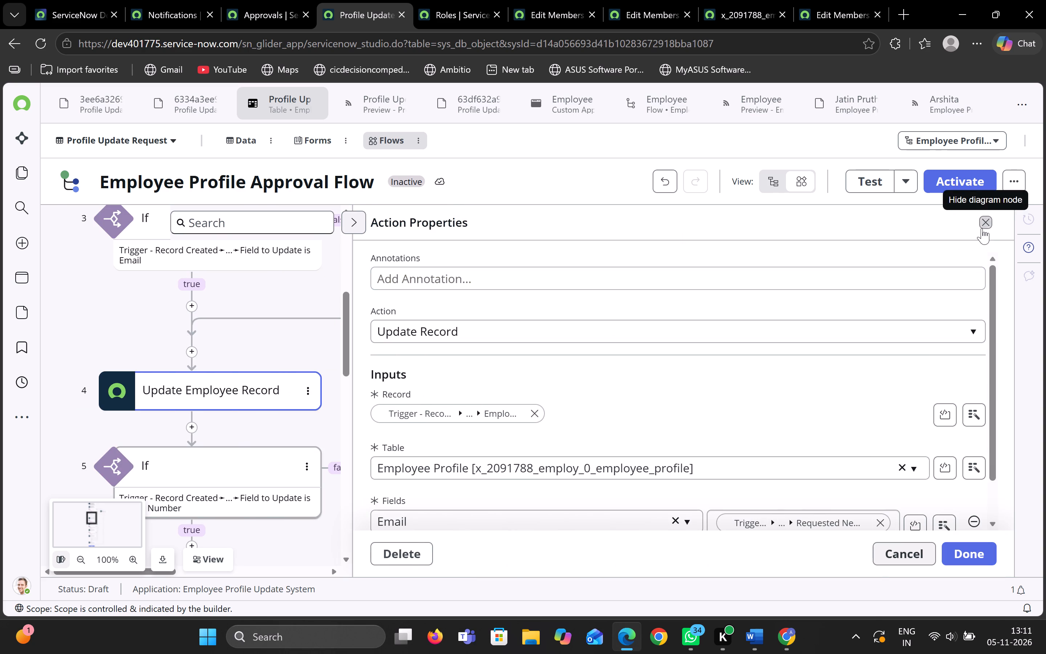
Insert an Update Record action from ServiceNow Core on the true branch of the Email condition.
scroll(664, 425, "down", 1)
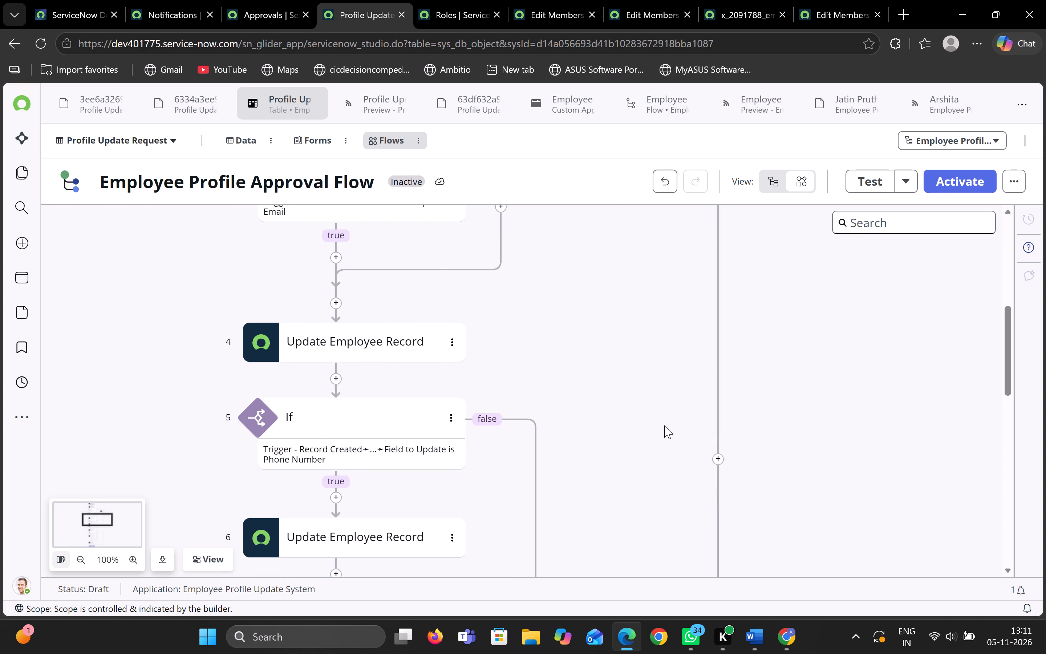
scroll(664, 425, "down", 1)
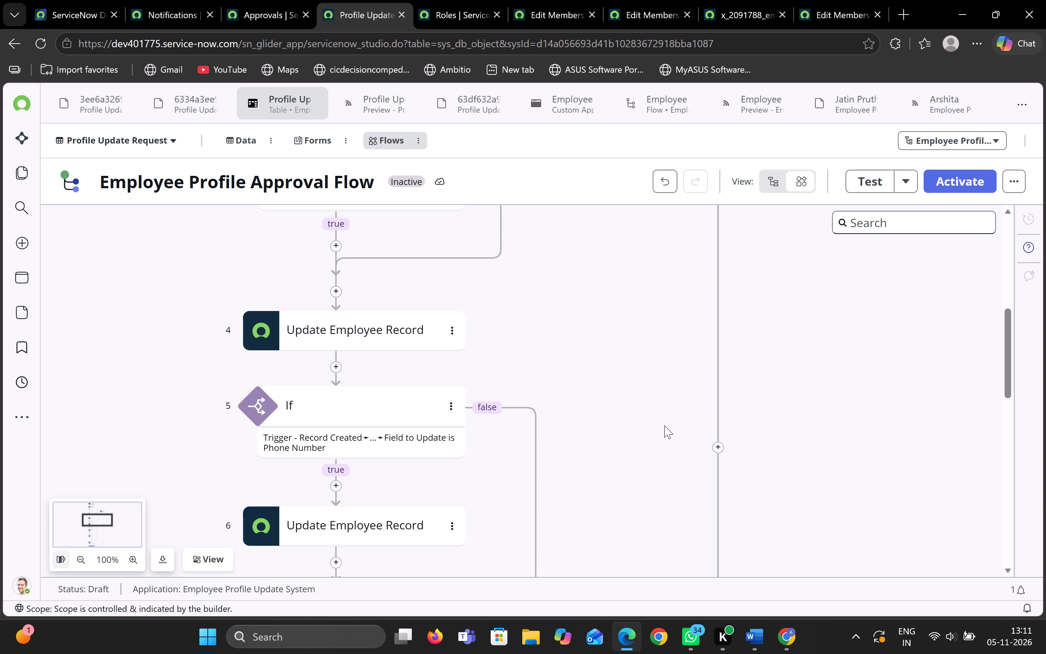
scroll(604, 372, "up", 1)
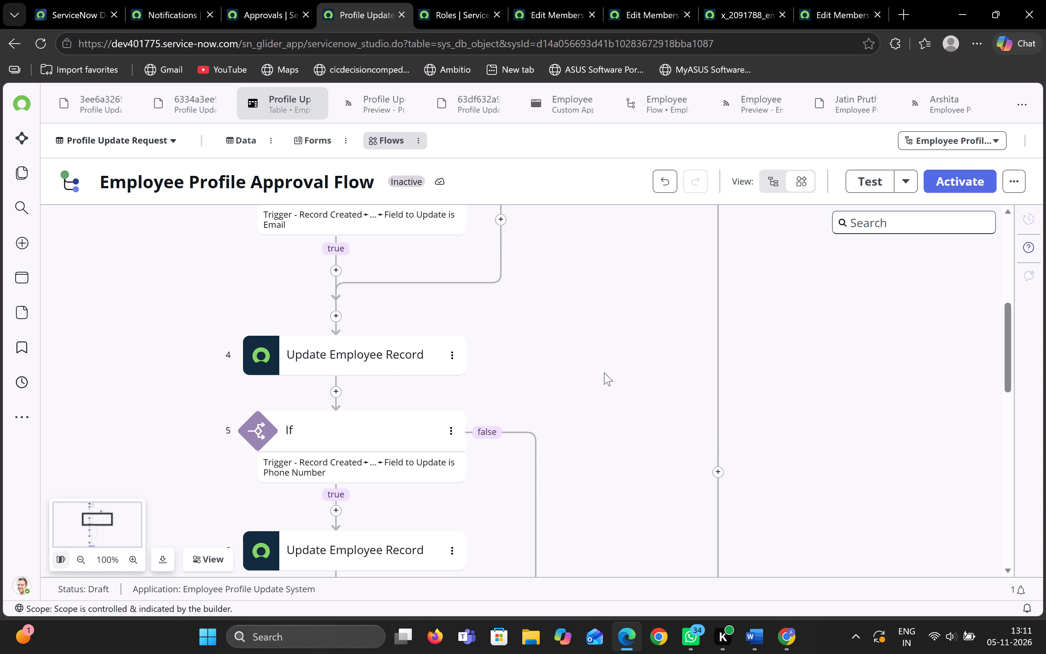
scroll(604, 372, "up", 1)
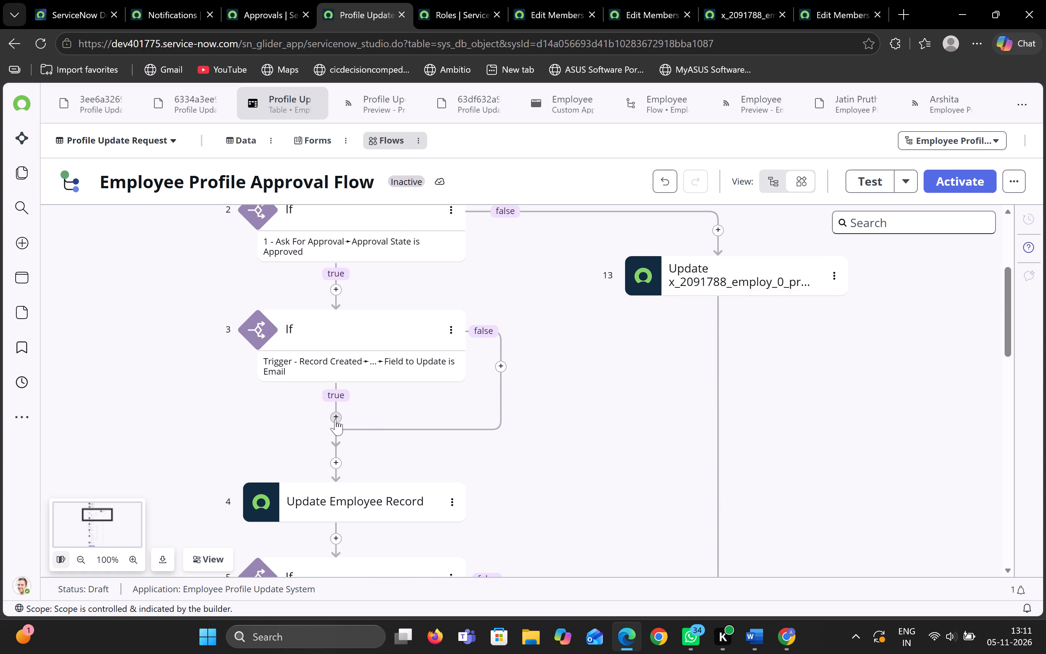
left_click(335, 419)
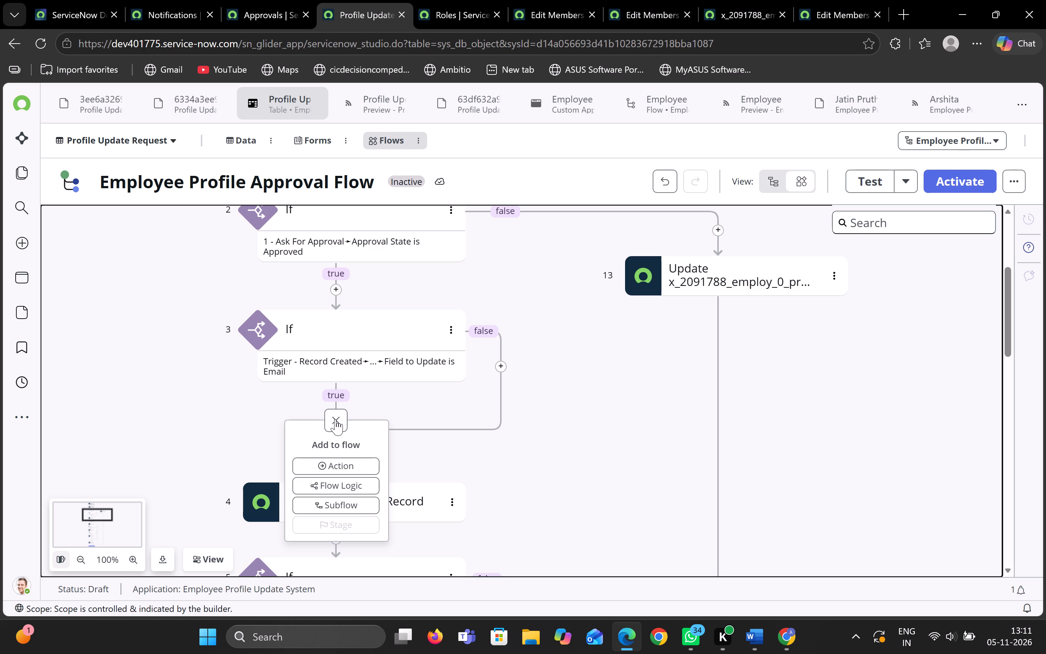
left_click(343, 460)
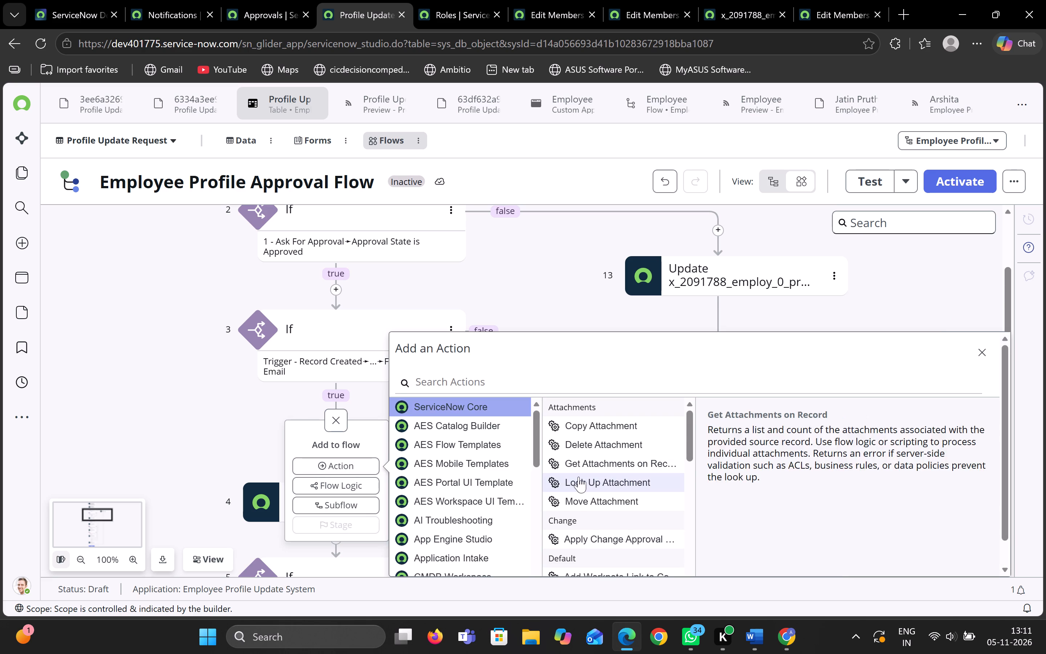
scroll(579, 477, "down", 5)
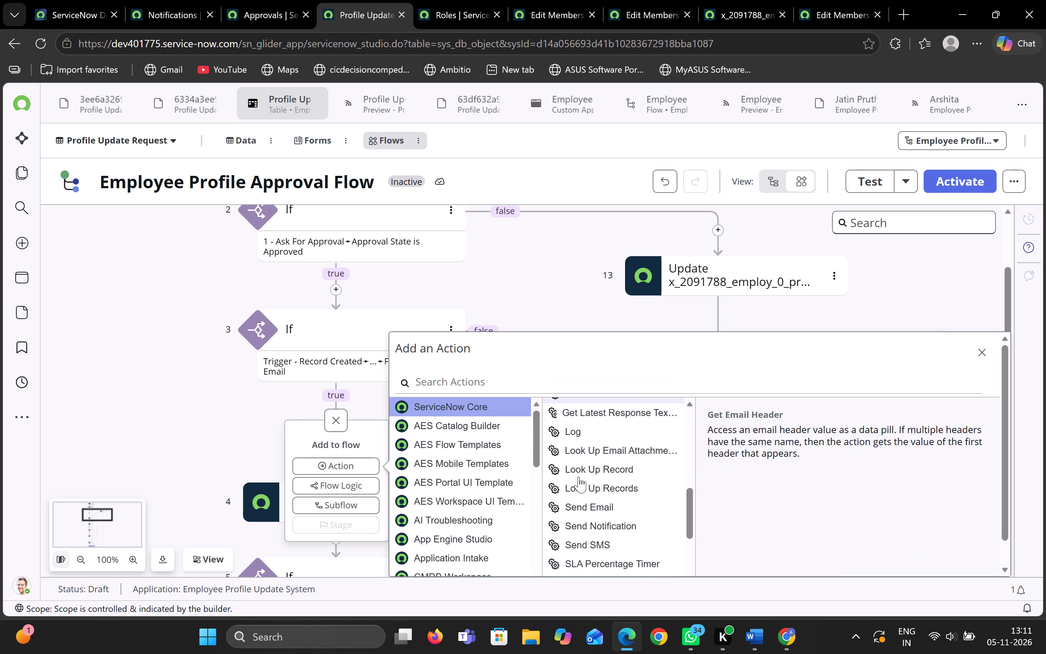
scroll(579, 477, "down", 3)
left_click(588, 498)
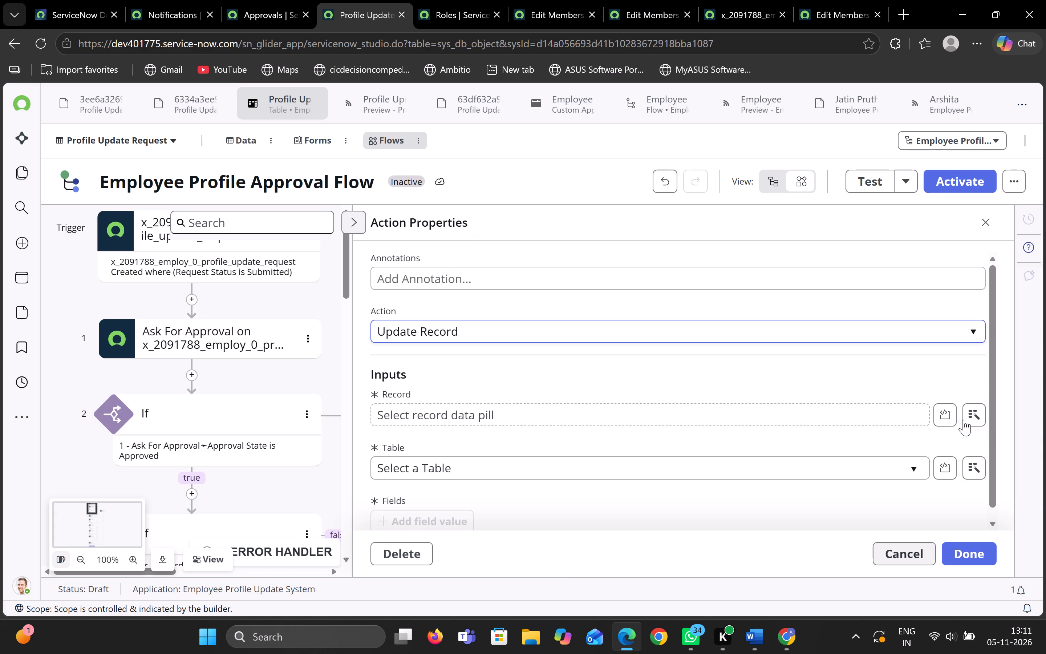
Set the new action's Record input to the Employee reference of the Trigger - Record Created record.
left_click(973, 417)
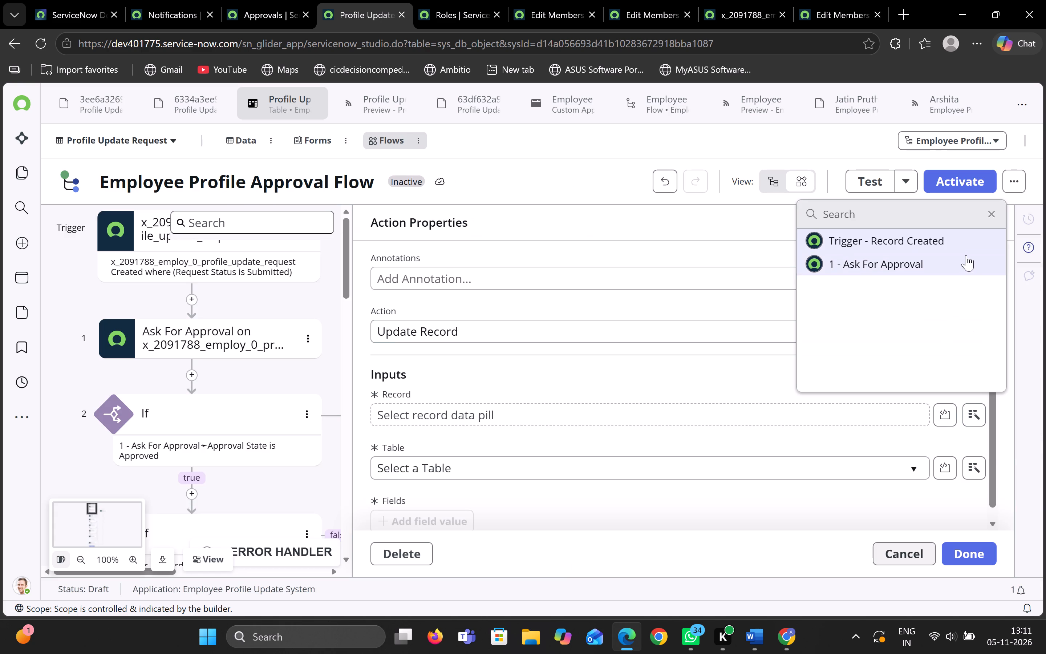
left_click(982, 242)
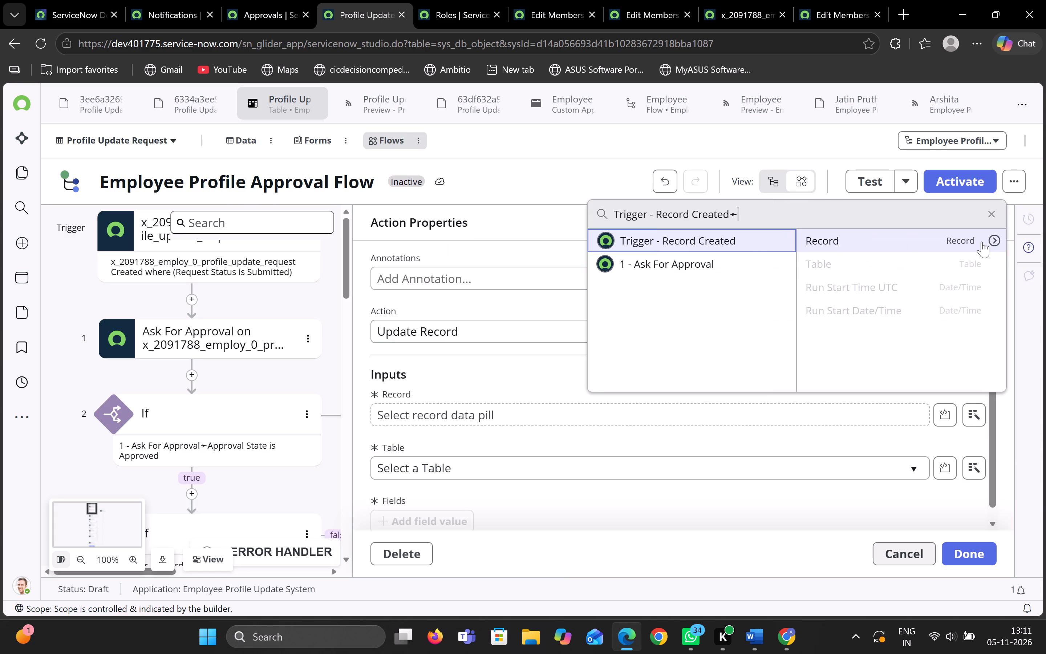
left_click(982, 242)
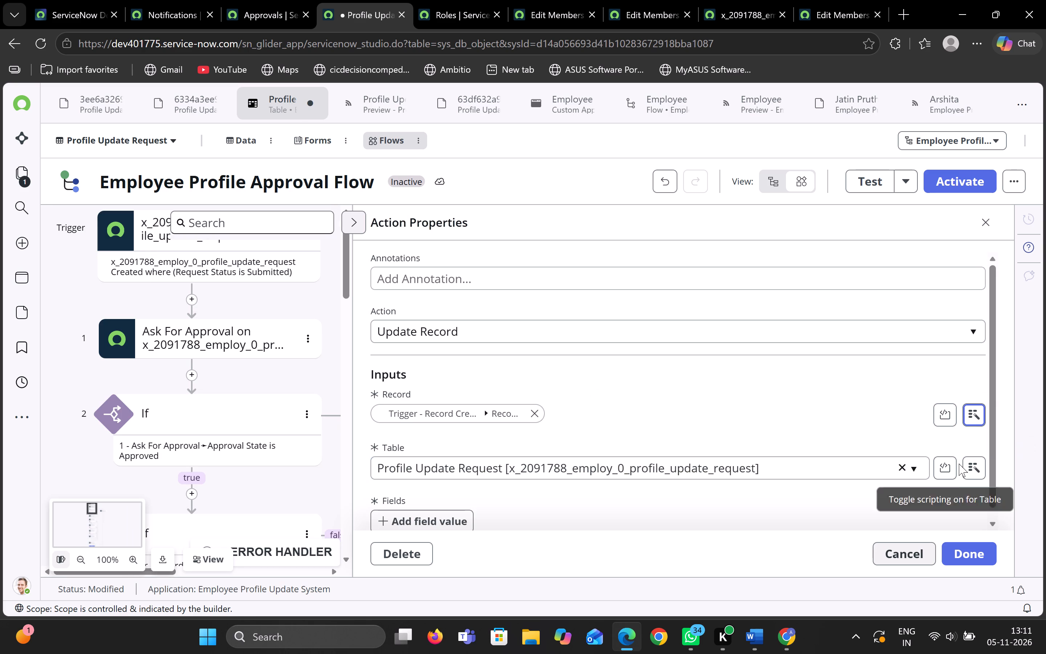
left_click(968, 412)
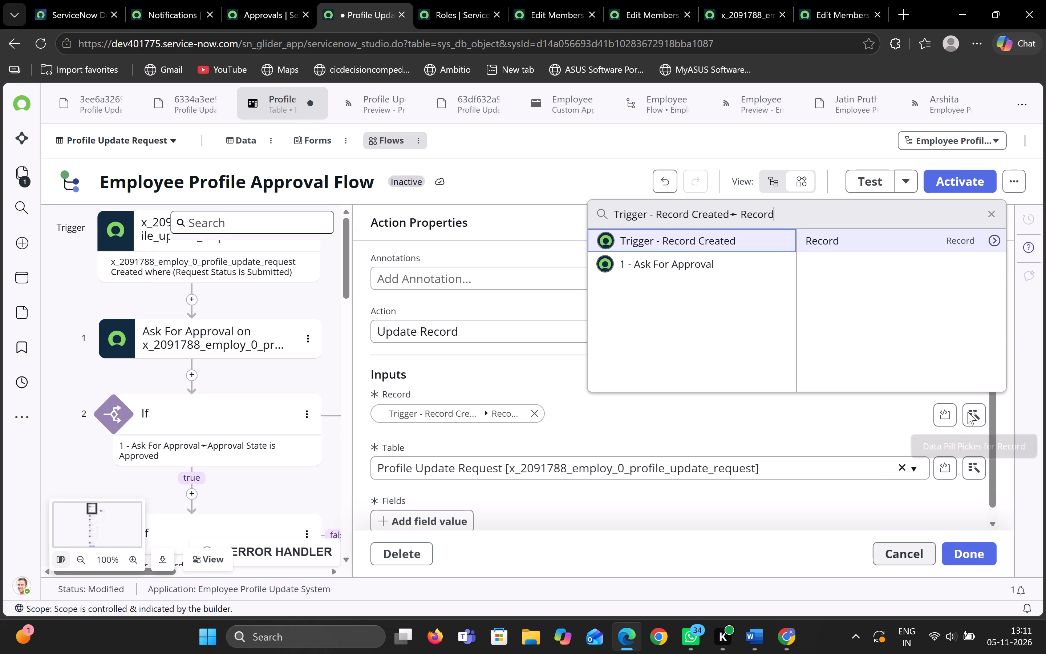
left_click(999, 249)
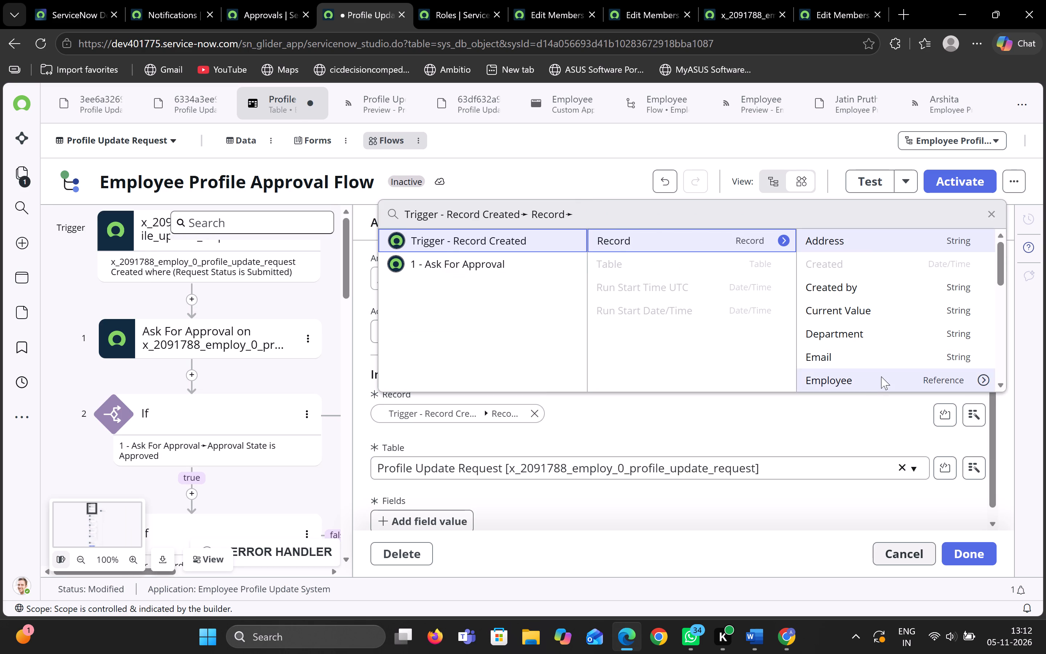
left_click(871, 385)
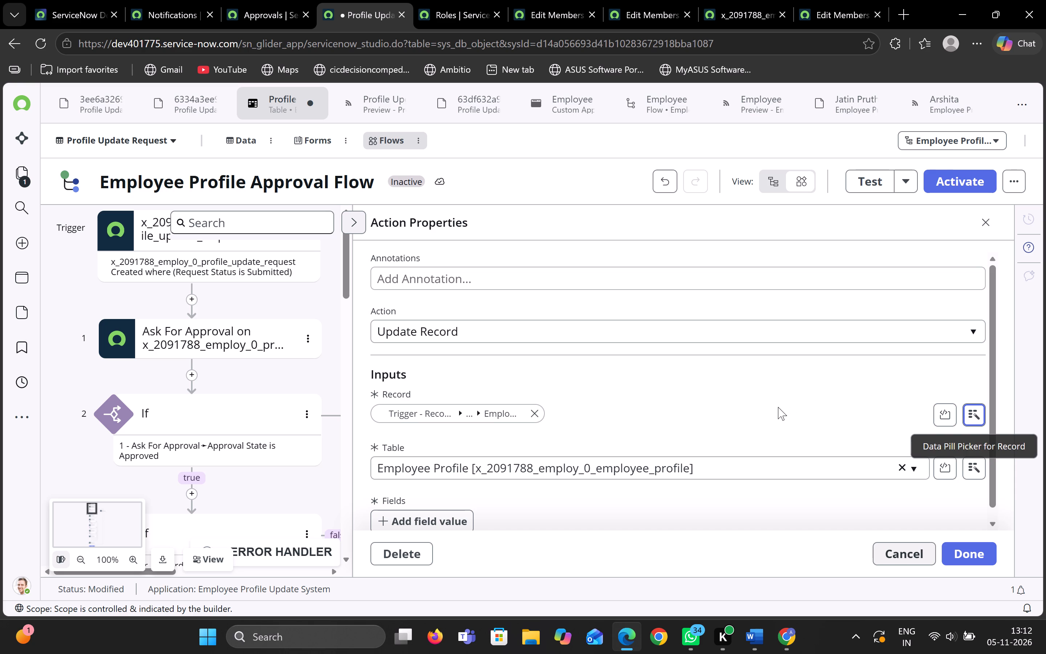
Add Email as a field value in the new Update Record action on the Employee Profile table.
scroll(778, 407, "down", 1)
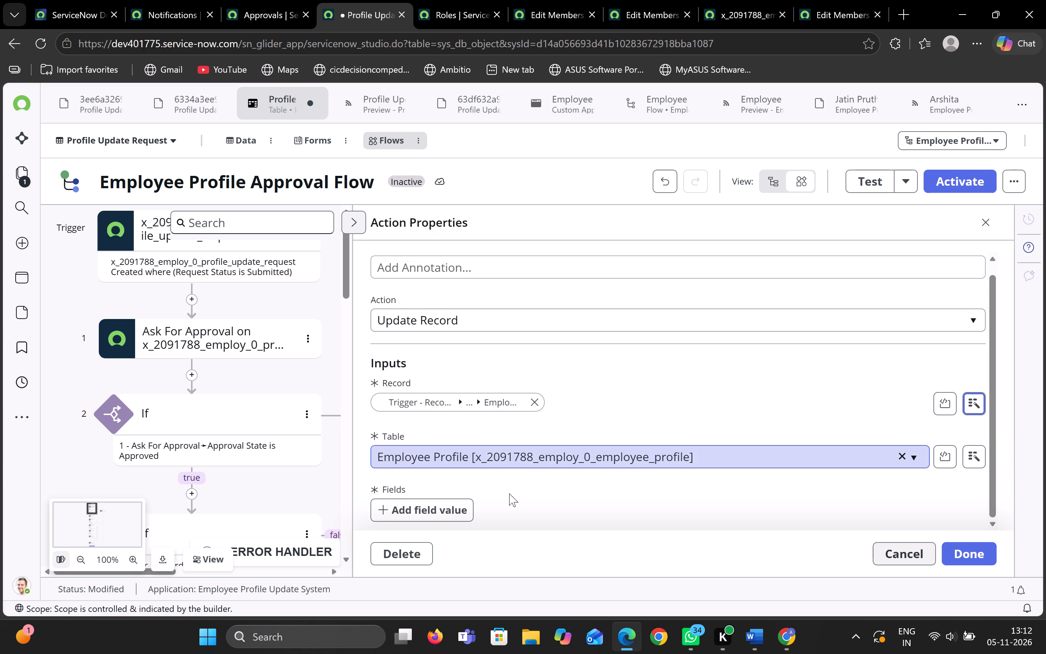
left_click(455, 510)
scroll(511, 493, "down", 1)
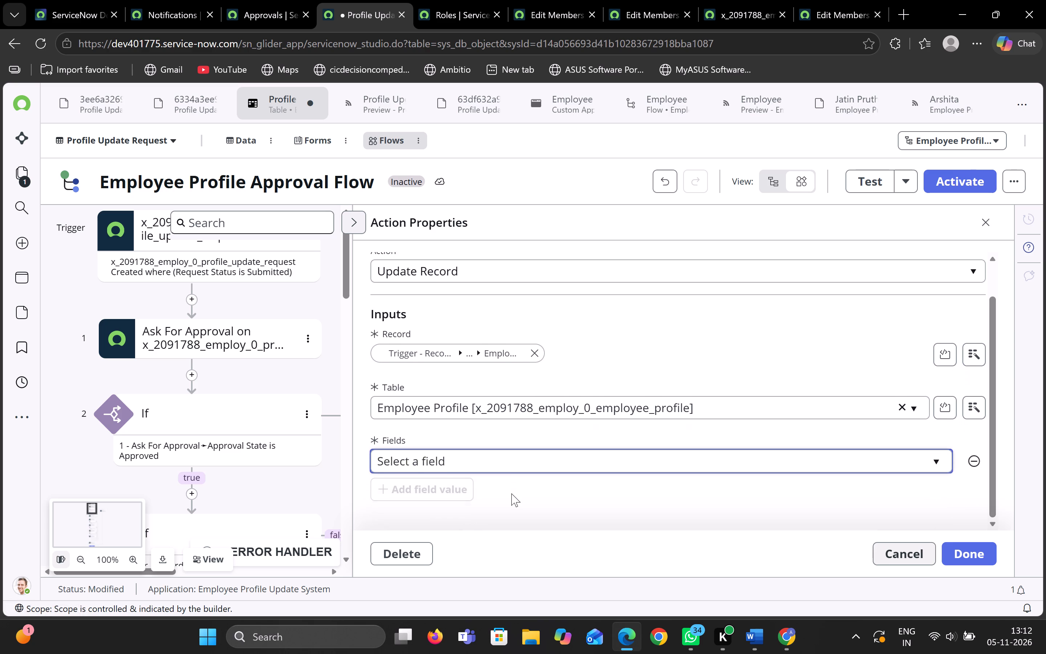
left_click(528, 467)
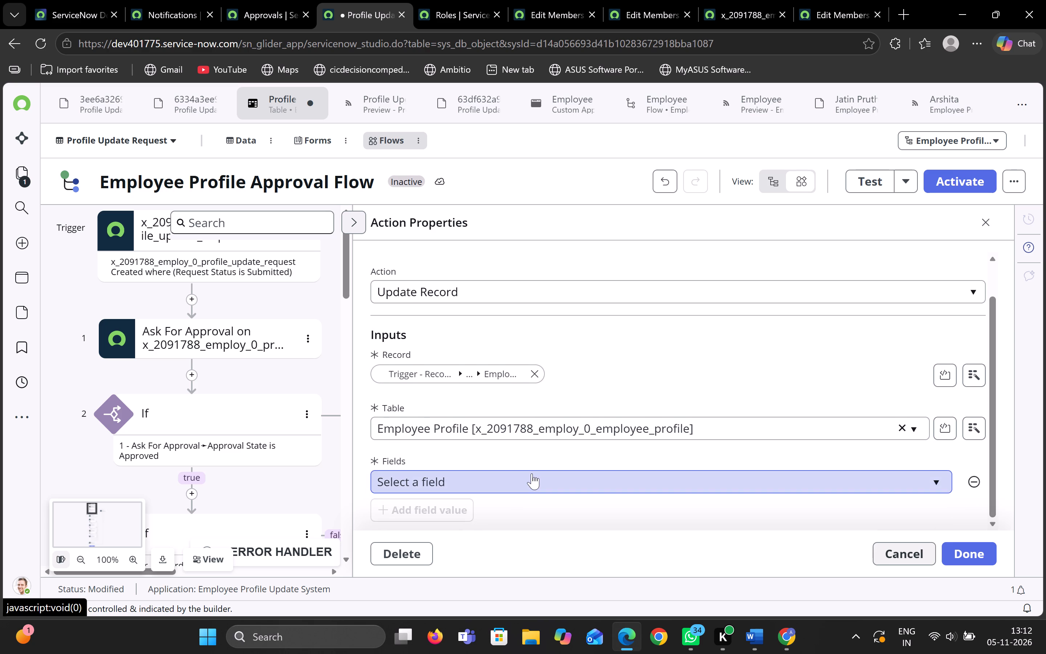
left_click(532, 473)
left_click(549, 423)
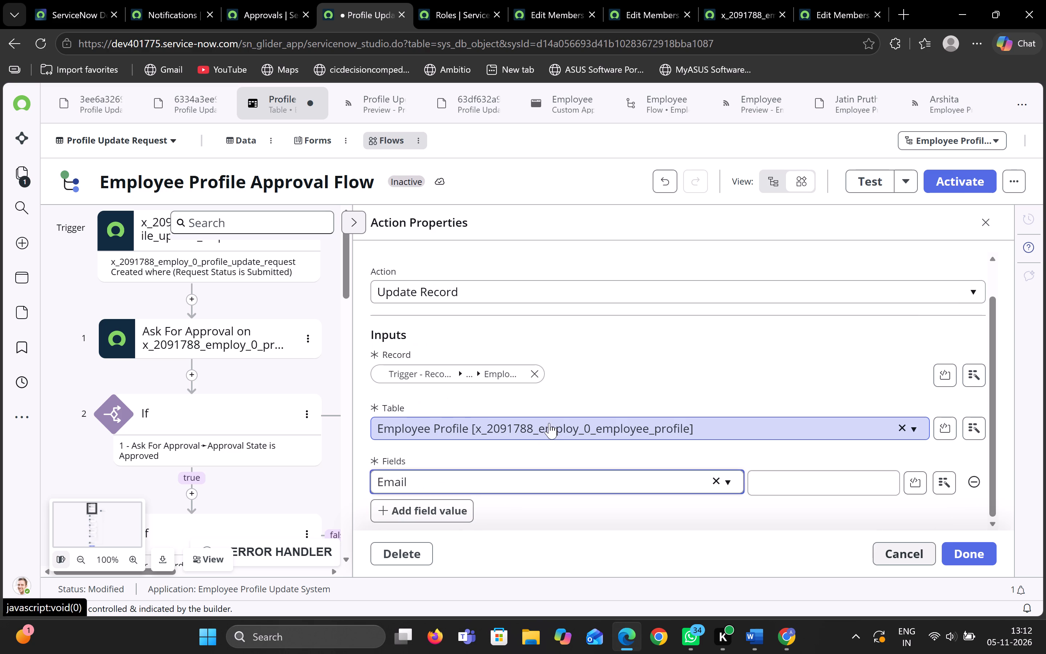
Map the Email field to the Requested New Value of the Trigger - Record Created record and save the action.
left_click(945, 489)
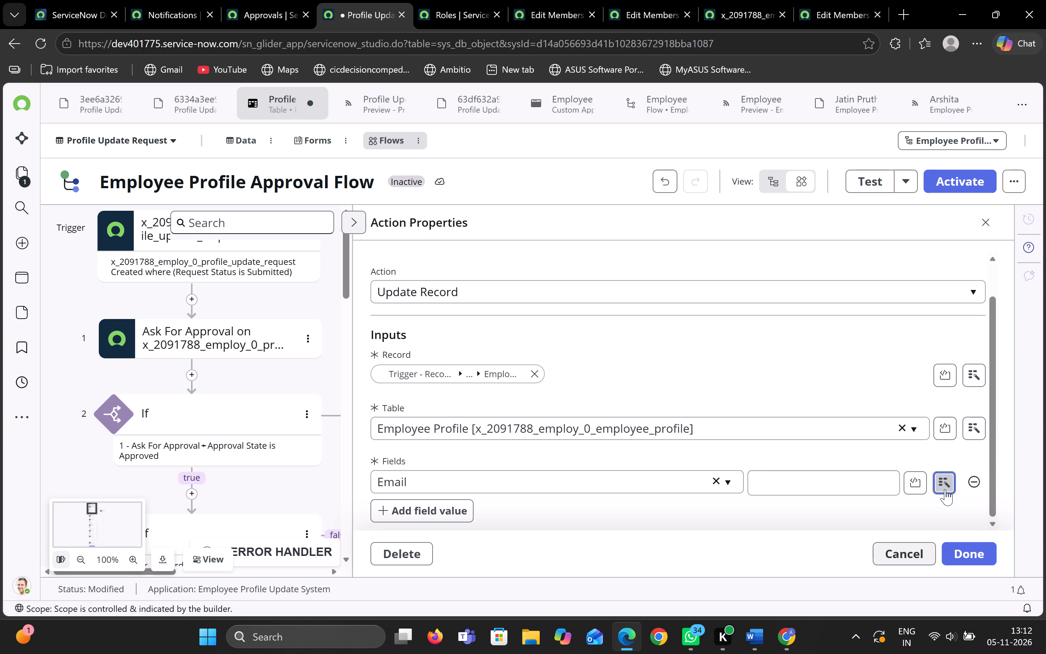
left_click(995, 311)
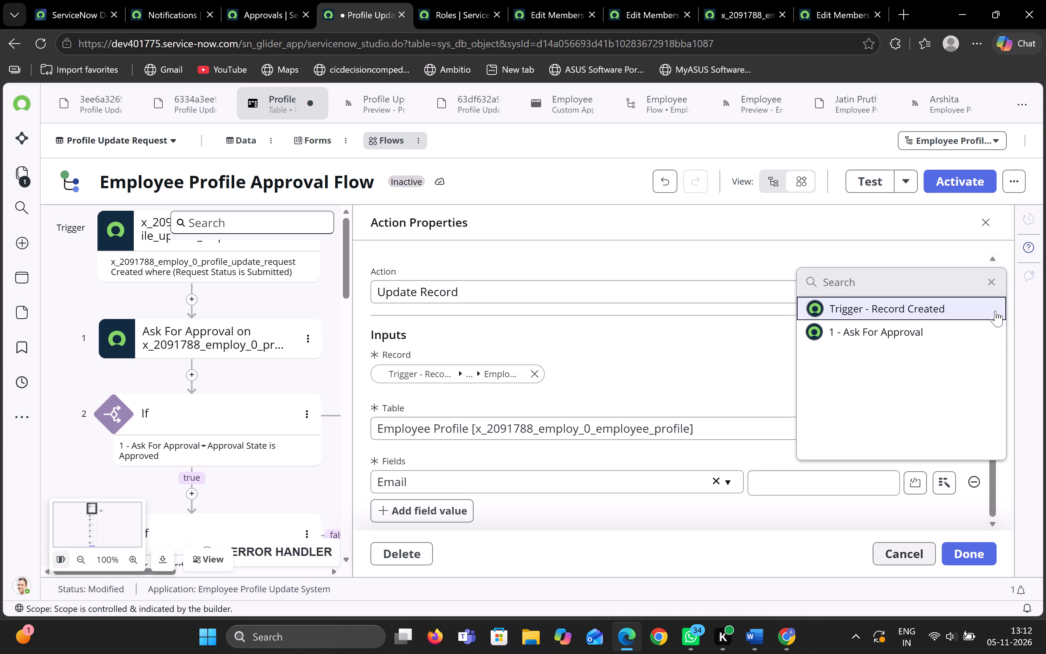
left_click(995, 311)
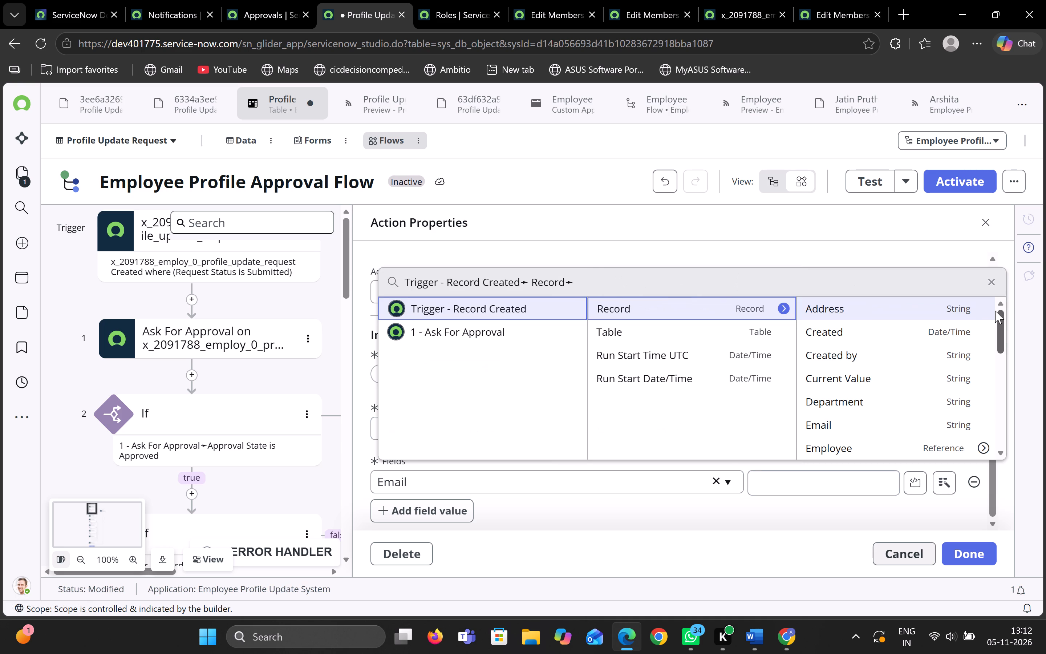
scroll(929, 378, "down", 3)
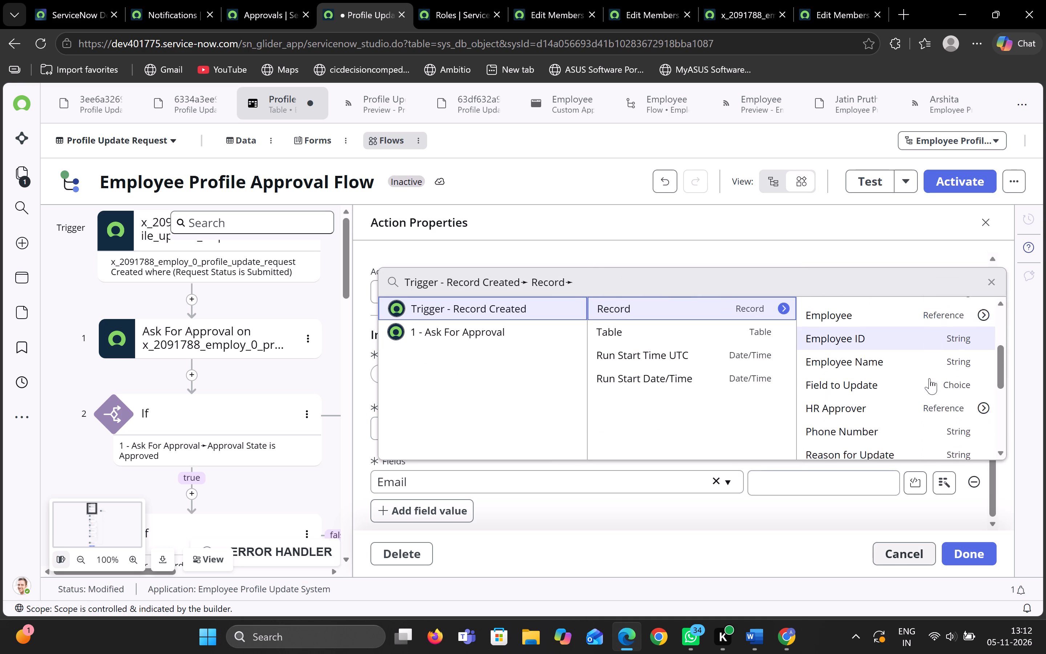
scroll(929, 378, "down", 3)
left_click(929, 378)
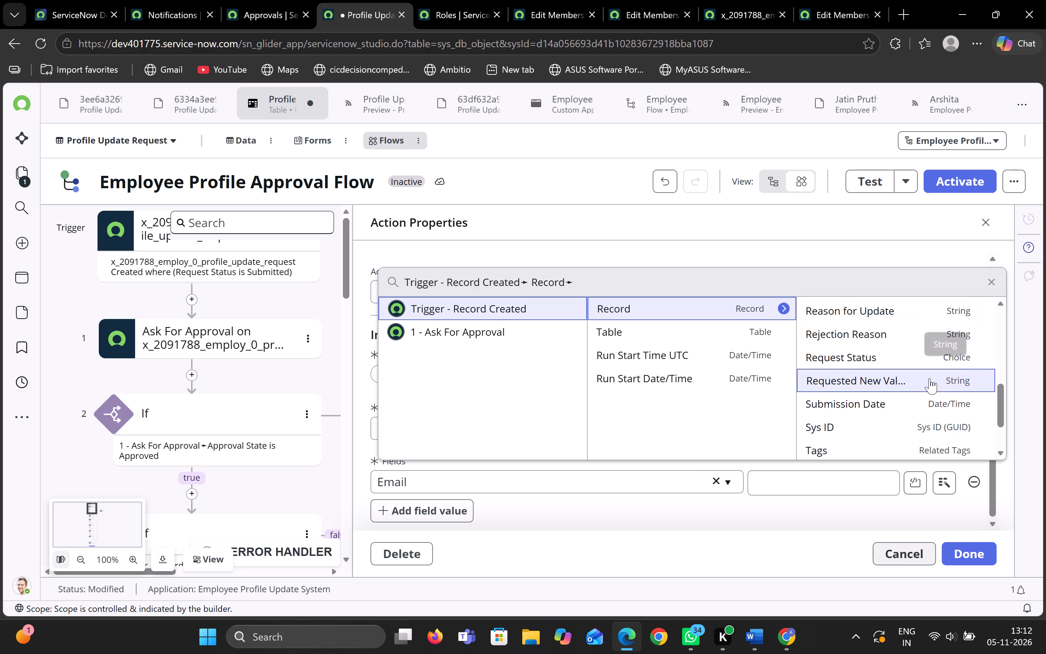
scroll(858, 378, "down", 1)
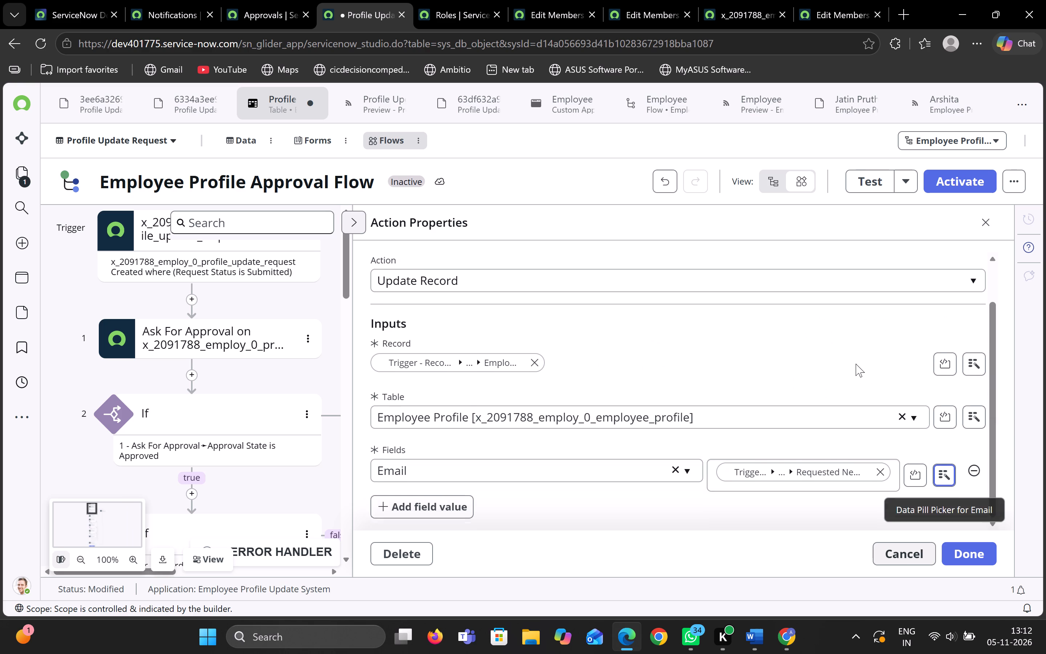
scroll(856, 364, "down", 1)
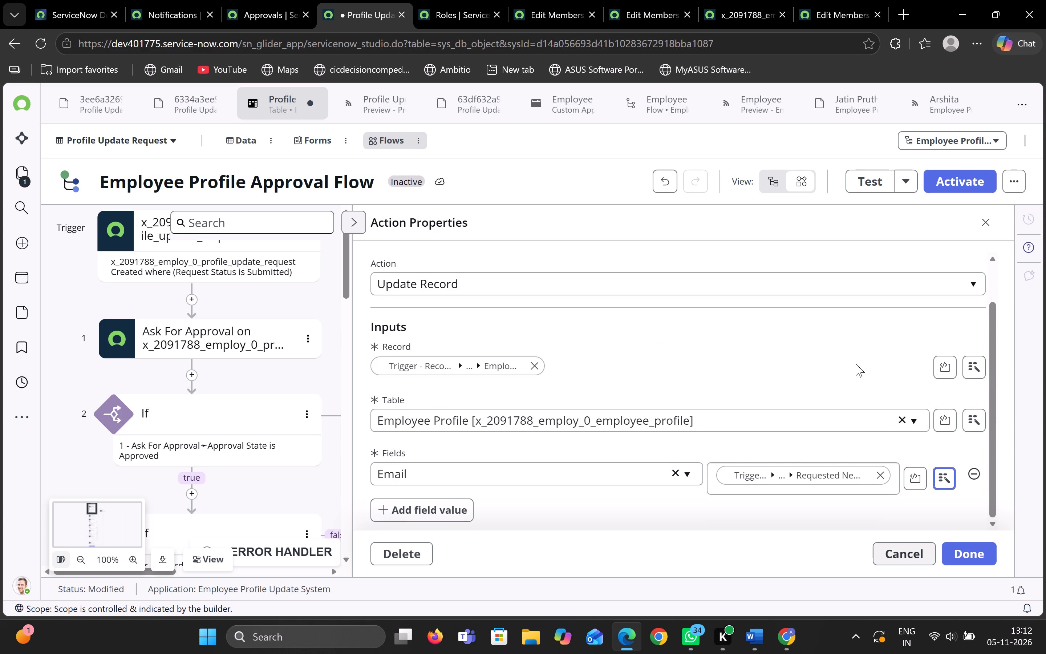
left_click(967, 547)
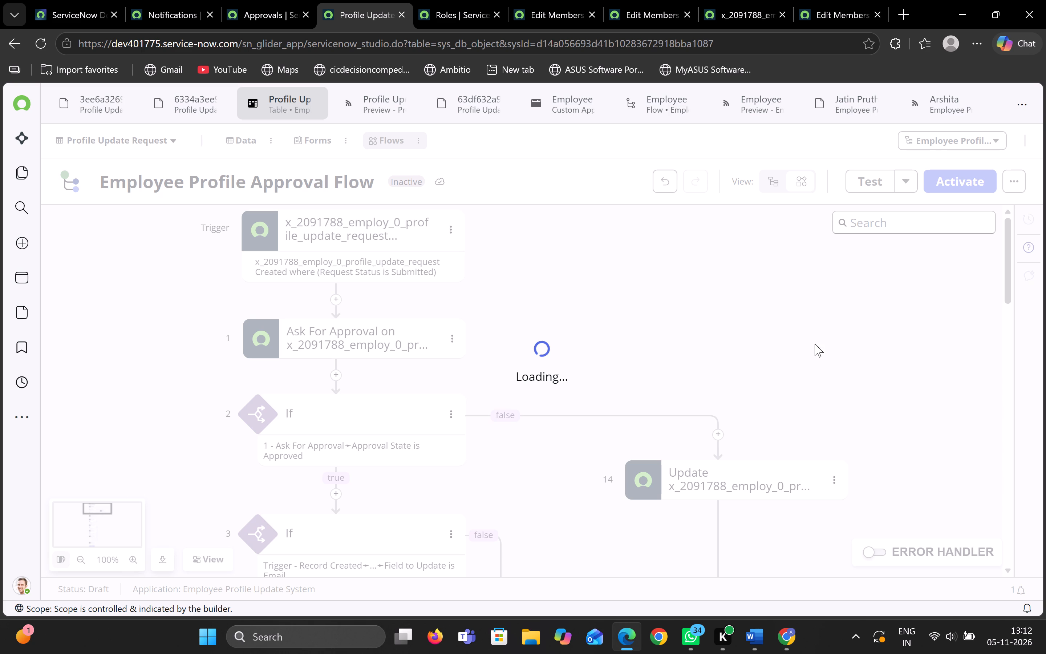
Delete the redundant Update Employee Record action between the Email and Phone Number conditions.
scroll(815, 344, "down", 3)
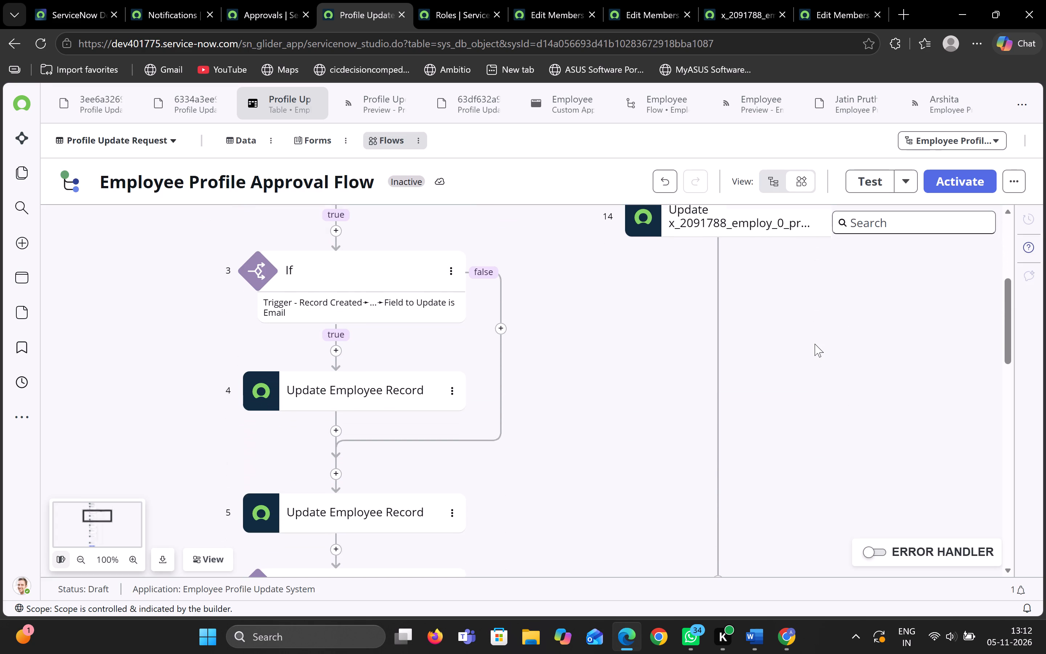
scroll(815, 344, "down", 2)
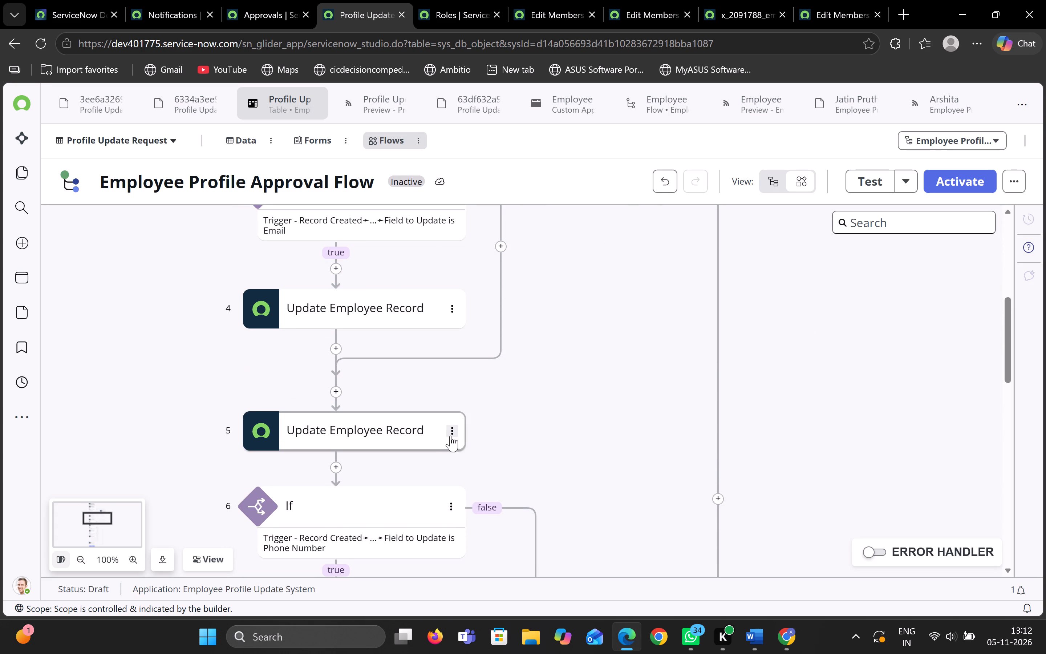
left_click(451, 436)
left_click(463, 511)
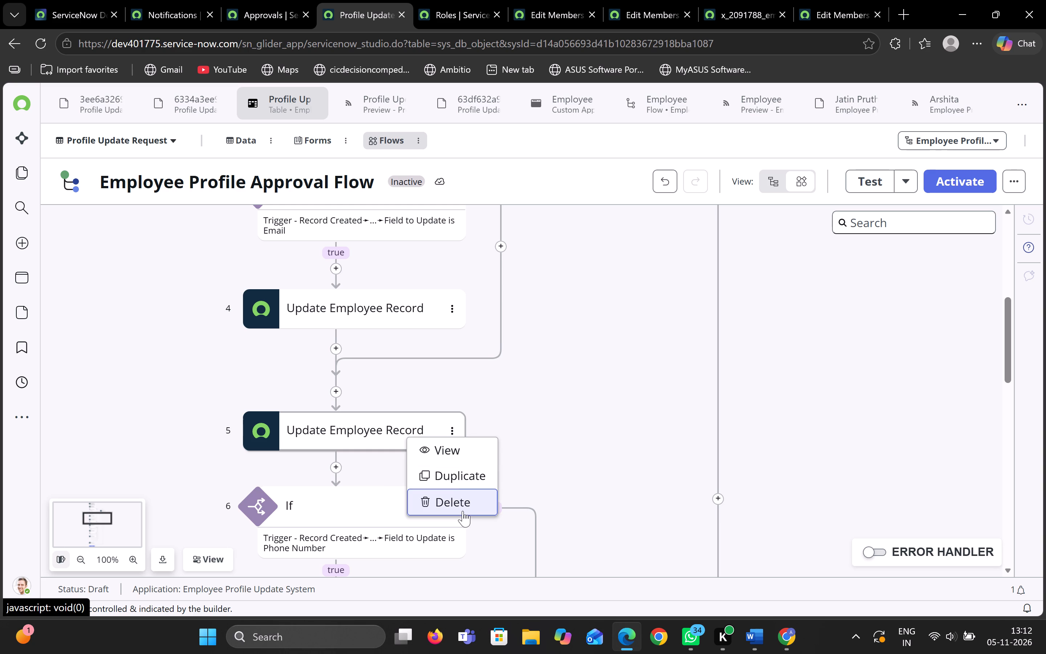
left_click(719, 332)
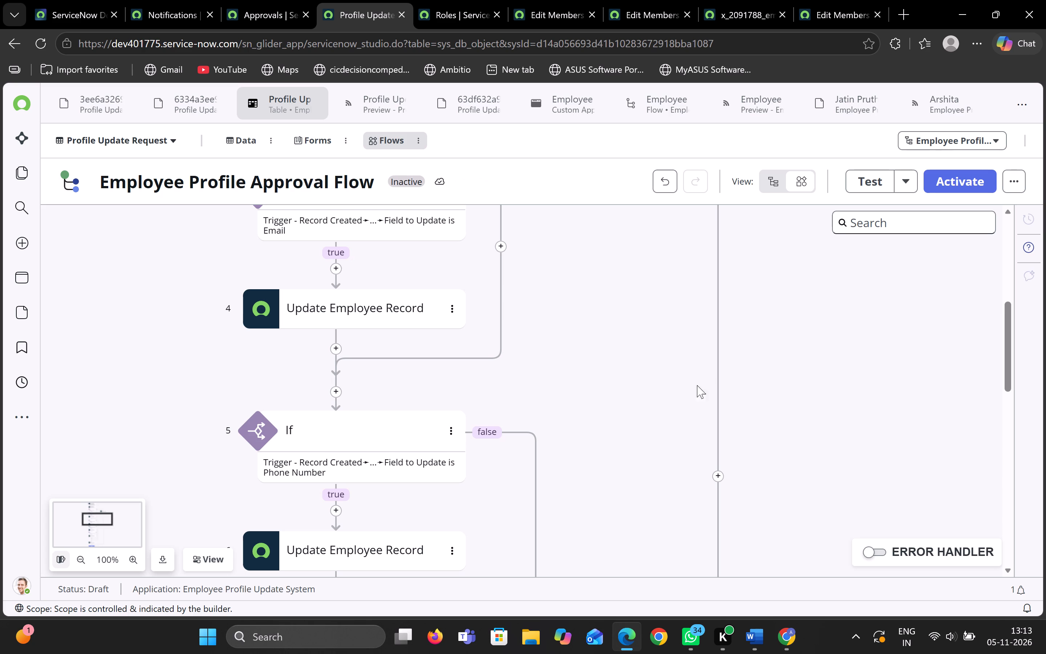
Activate the Employee Profile Approval Flow.
left_click(956, 184)
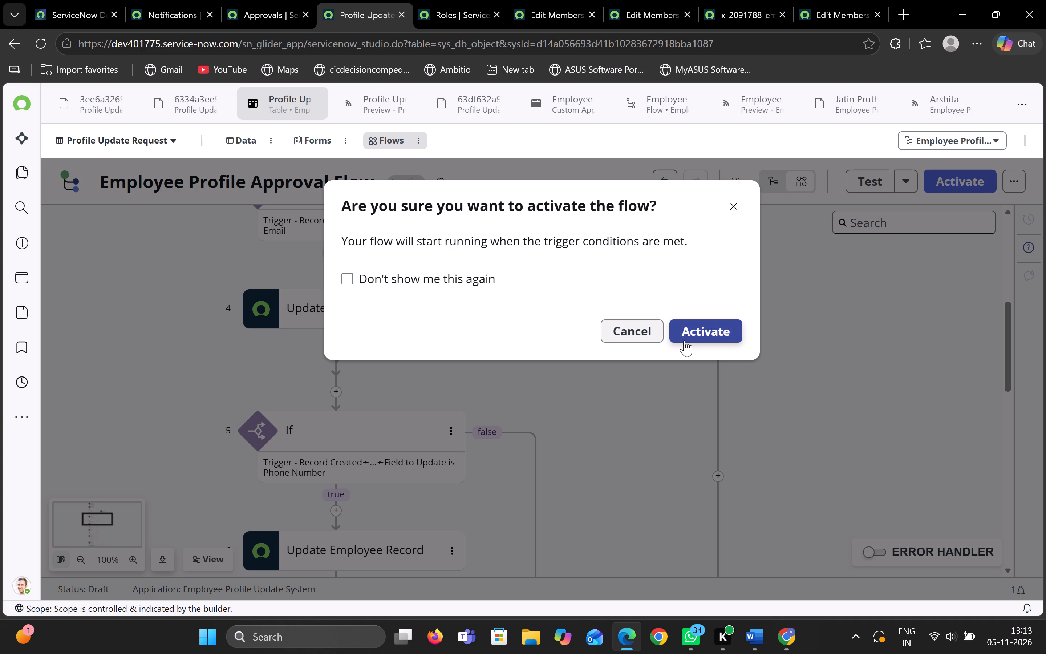
left_click(690, 334)
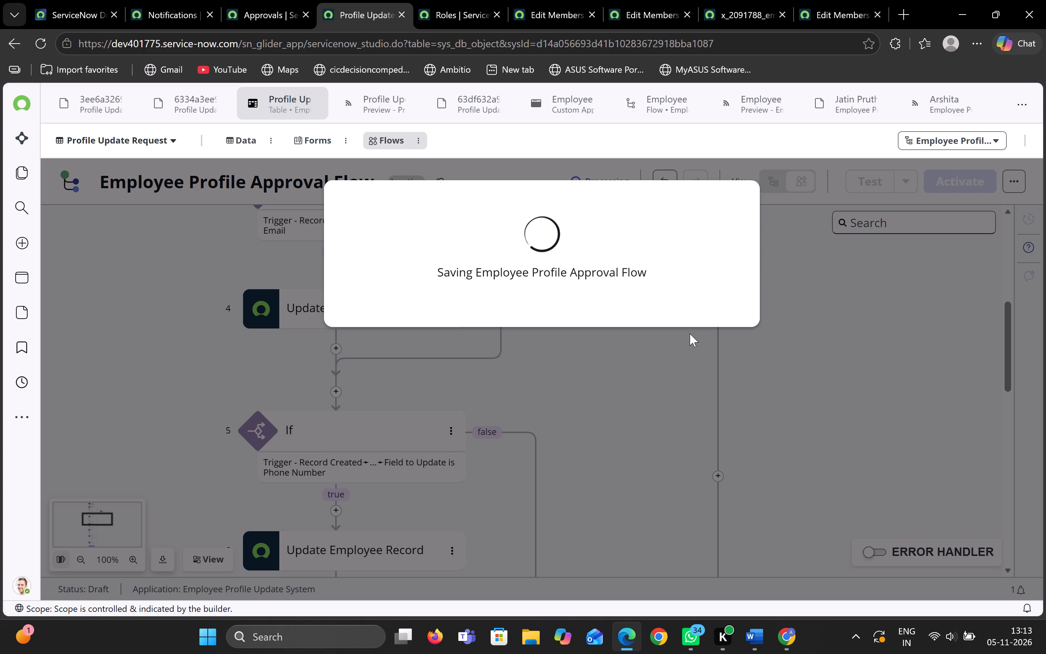
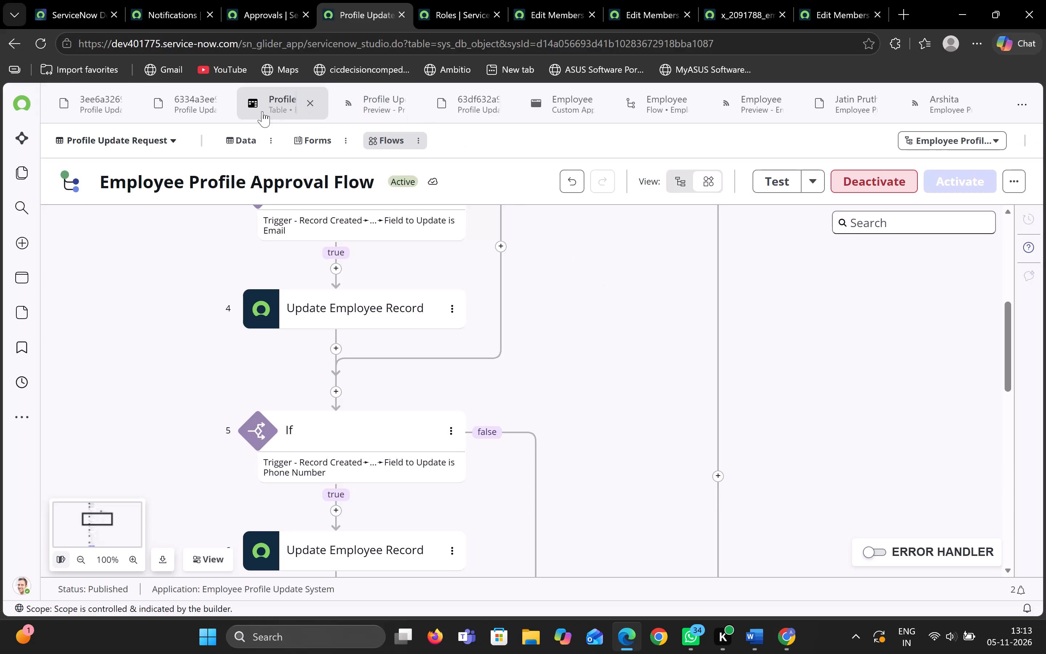
Find the Reports list by filtering the ServiceNow navigator for reports, and start a new report.
left_click(88, 25)
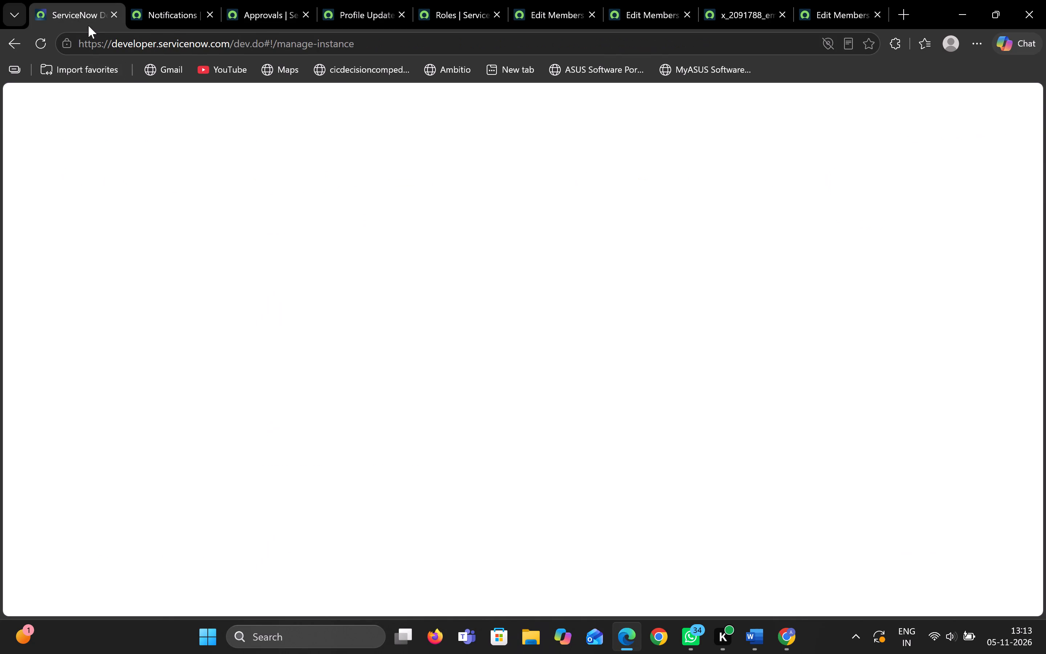
left_click(170, 16)
left_click(154, 100)
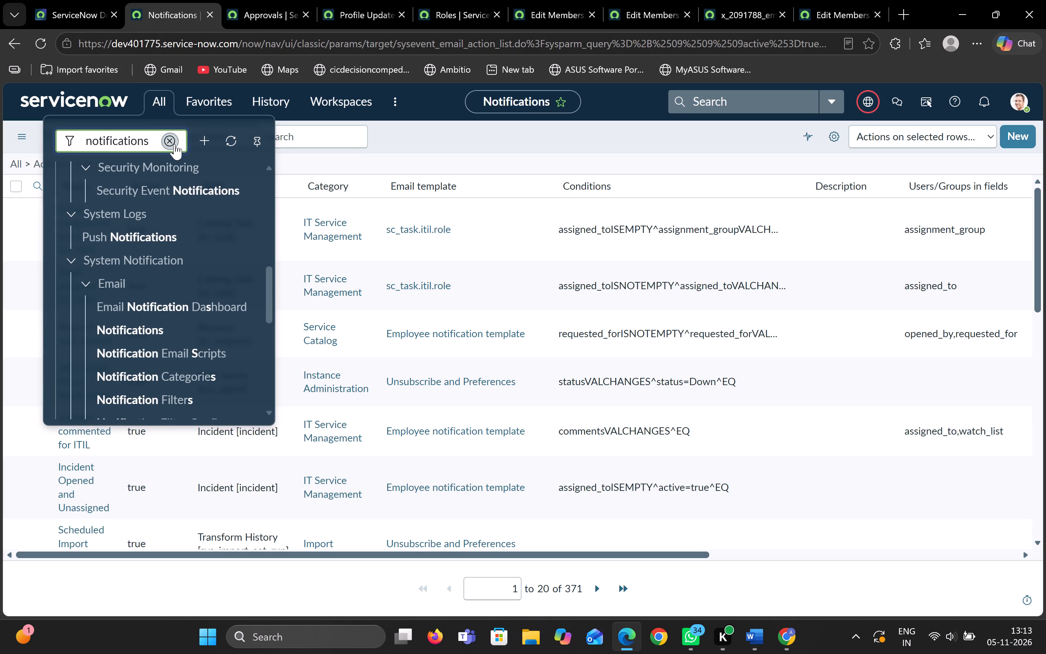
left_click(174, 144)
type("repot")
key("BackSpace")
type("rt")
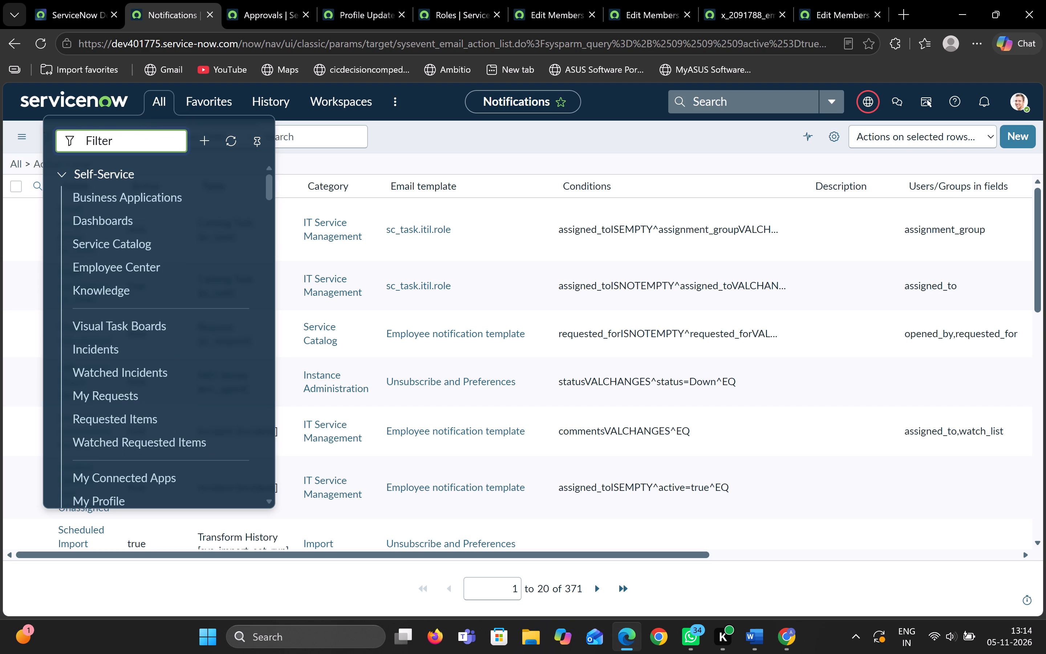
left_click(153, 140)
type("reports")
scroll(130, 226, "up", 9)
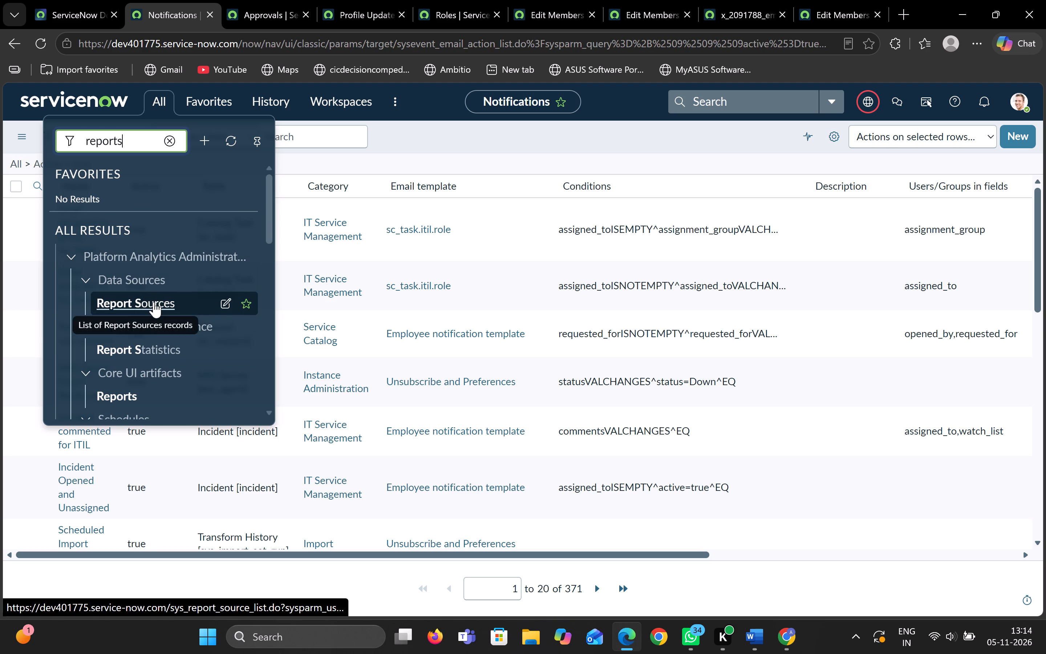
scroll(154, 302, "down", 1)
left_click(125, 339)
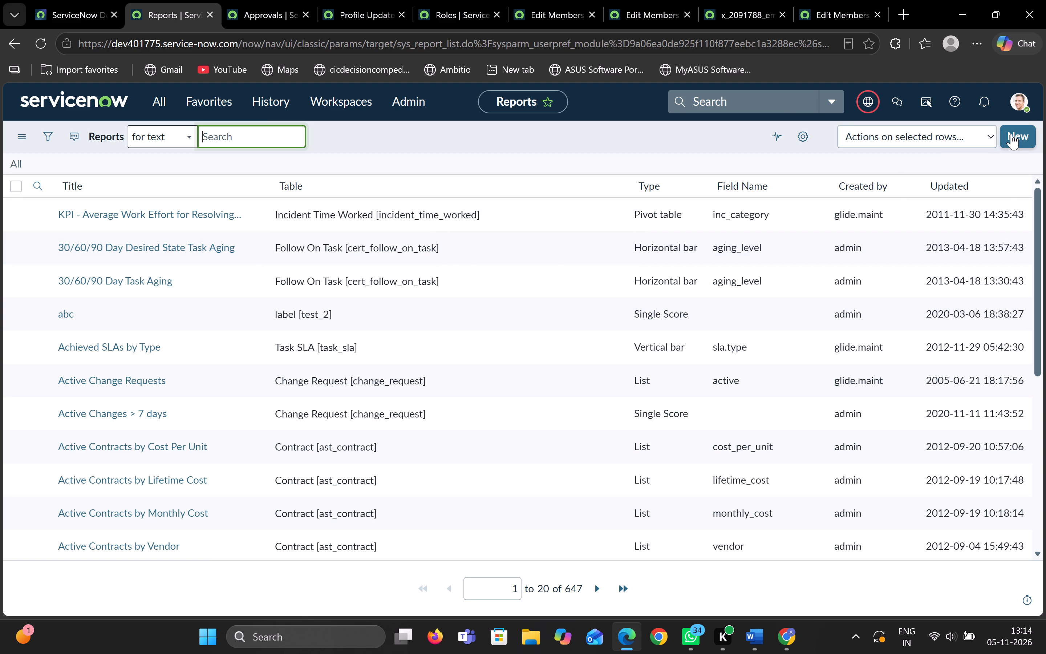
left_click(1011, 134)
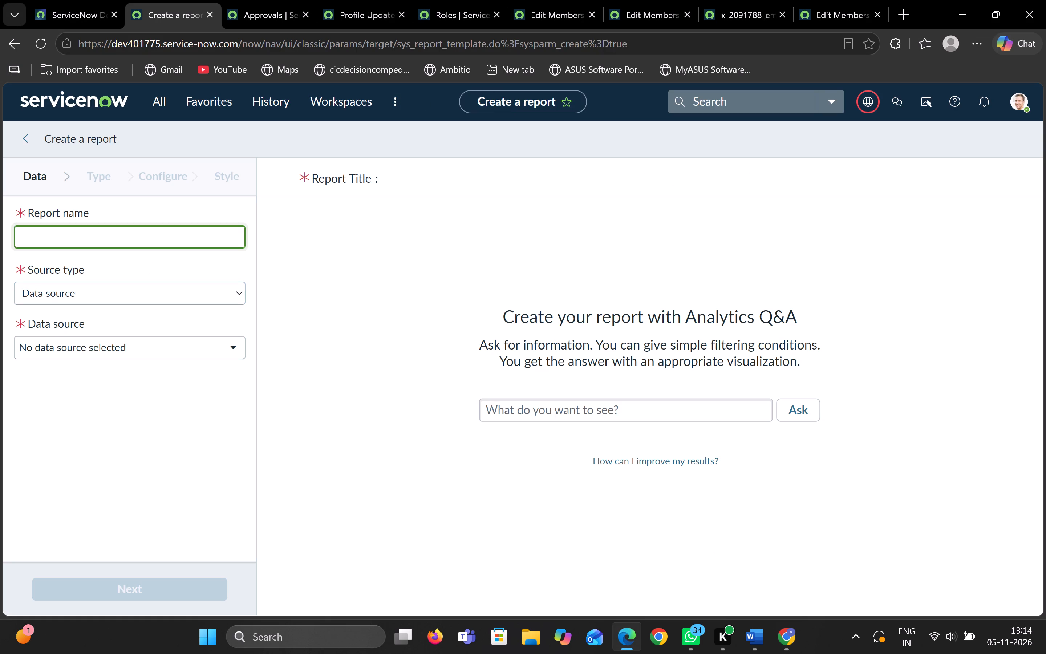
key("ctrl+v")
Set the report's source type to Table, choose the Profile Update Request table, and continue to the visualization types.
left_click(167, 297)
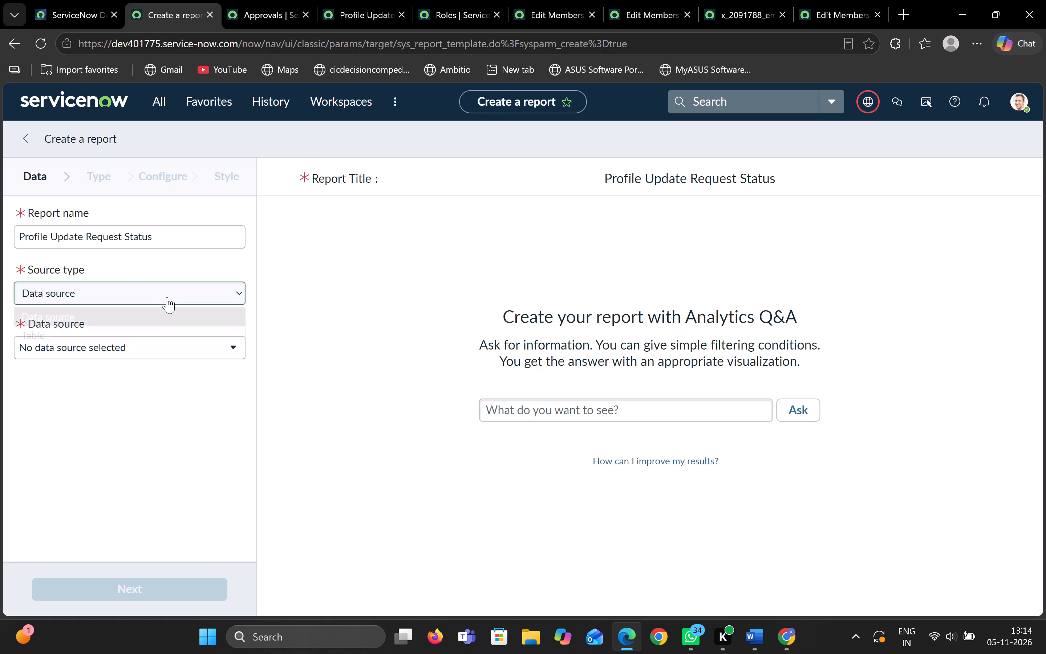
left_click(169, 334)
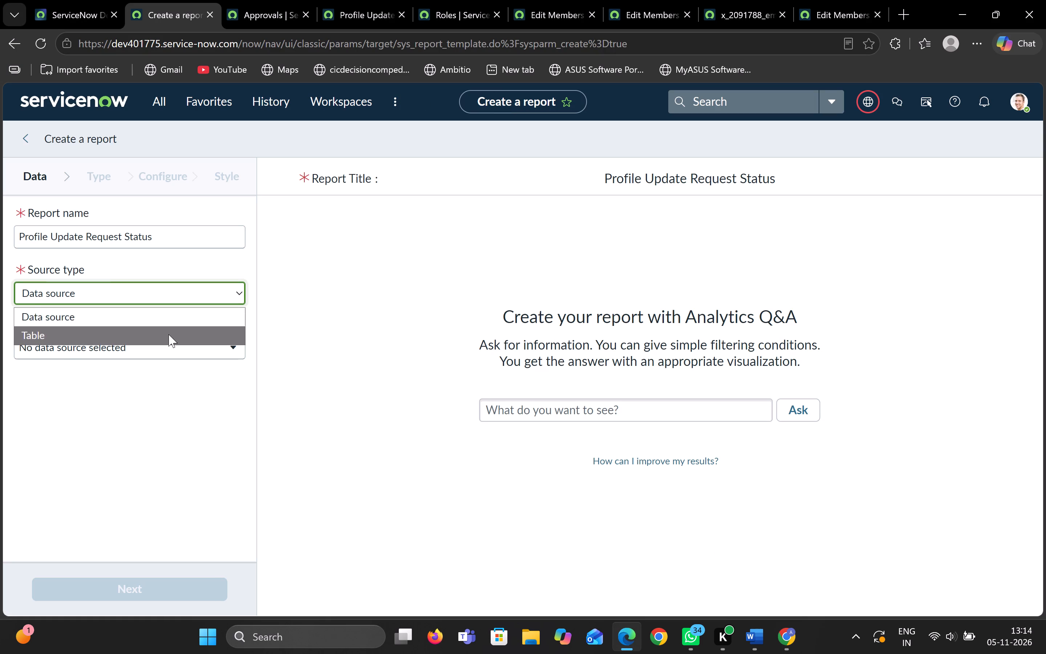
left_click(186, 348)
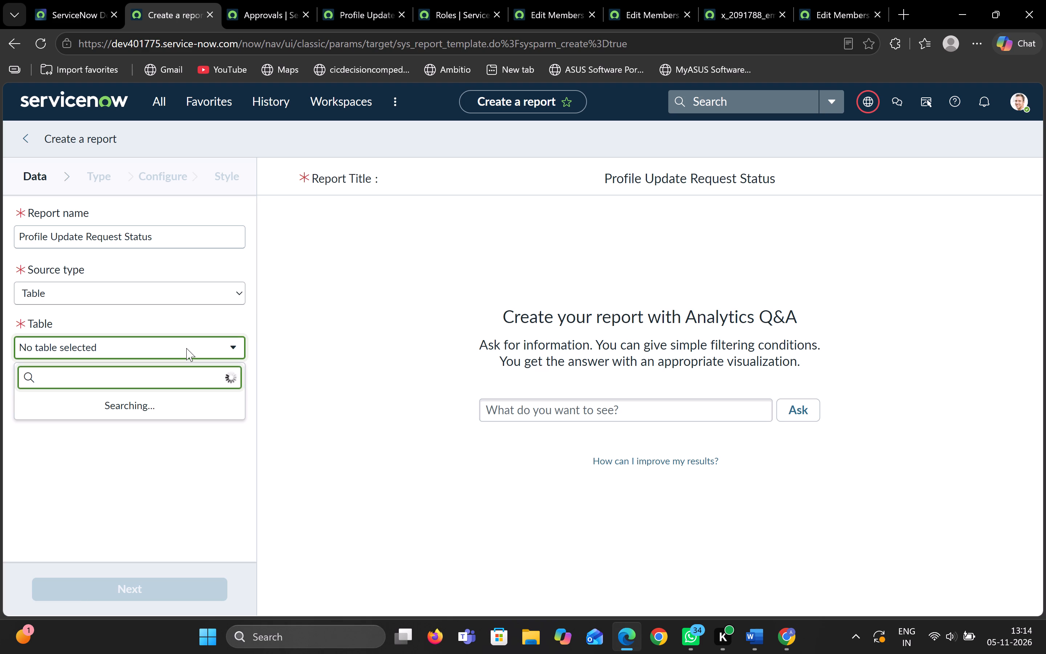
type("profile upd")
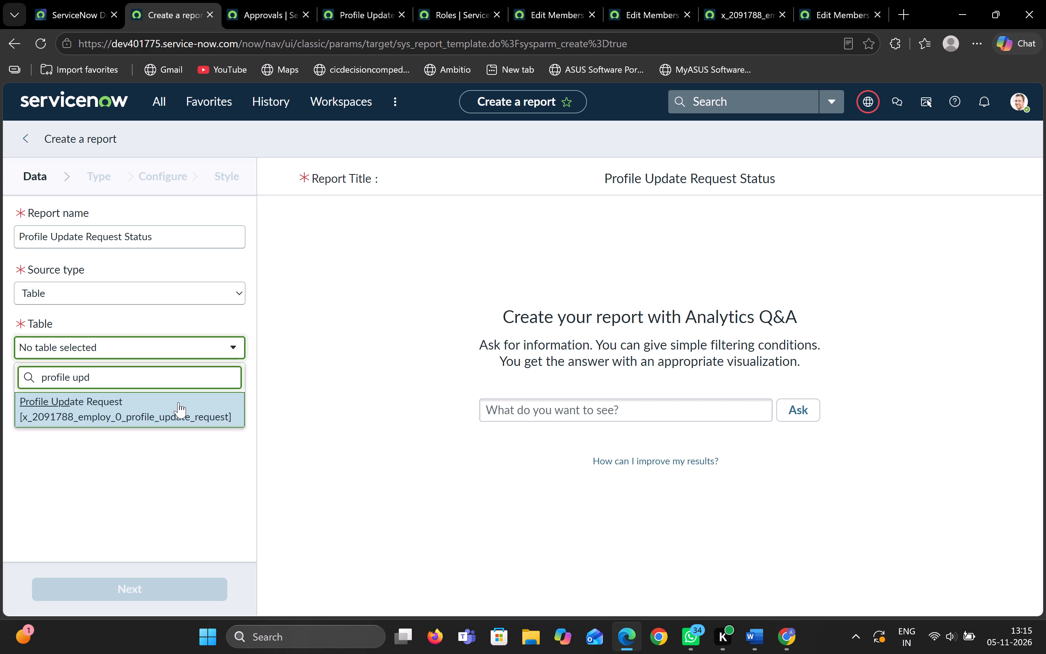
left_click(178, 401)
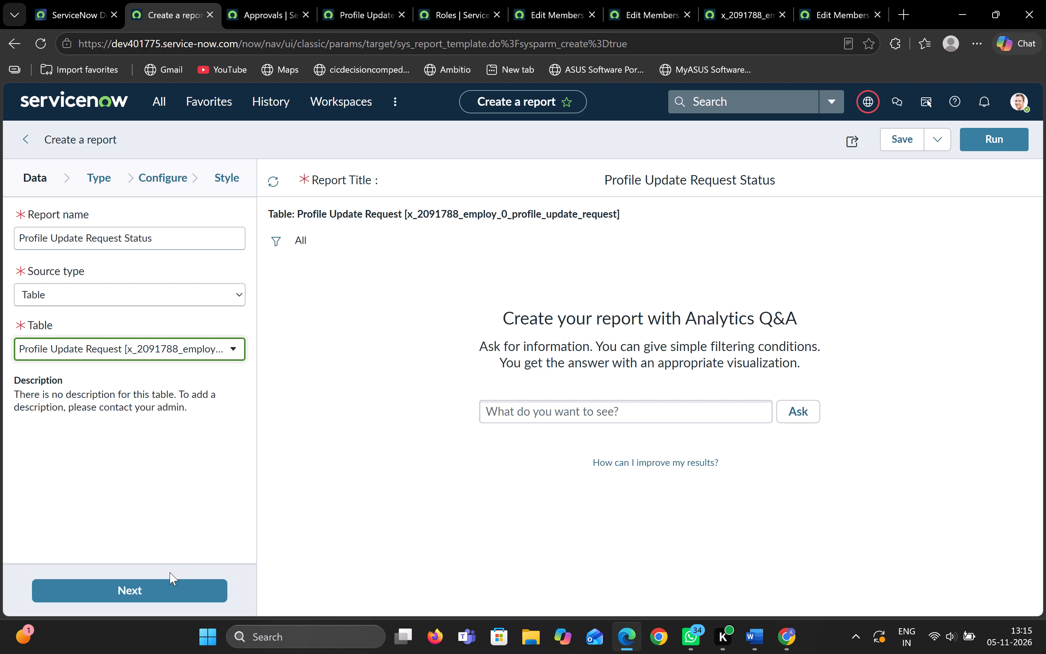
left_click(172, 593)
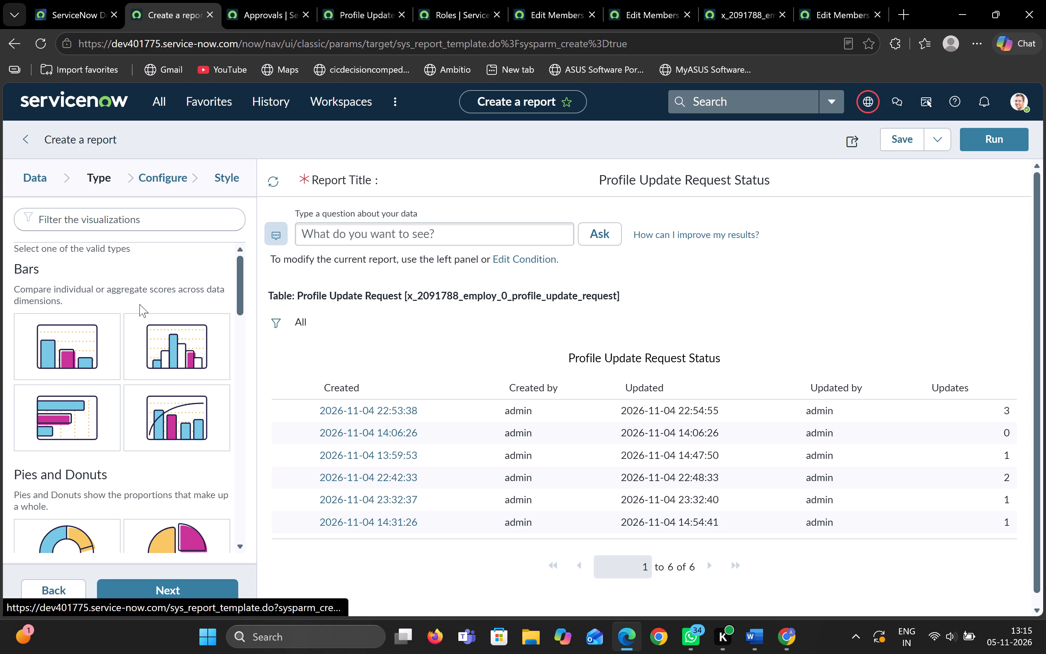
Choose the Pie visualization for the report and continue to its configuration.
scroll(139, 304, "up", 4)
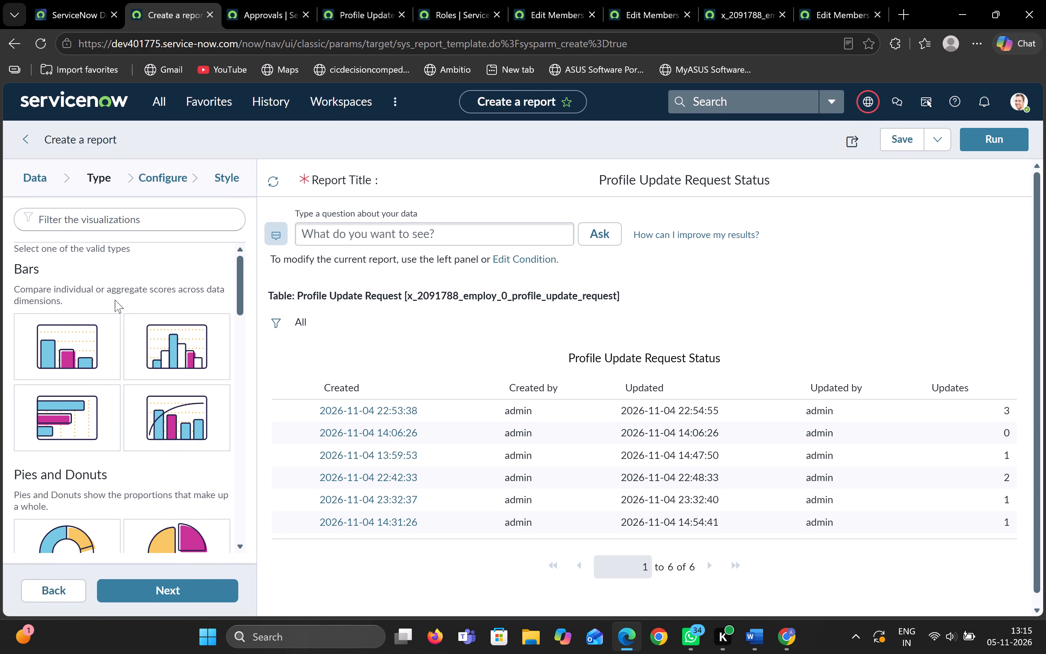
scroll(99, 345, "down", 3)
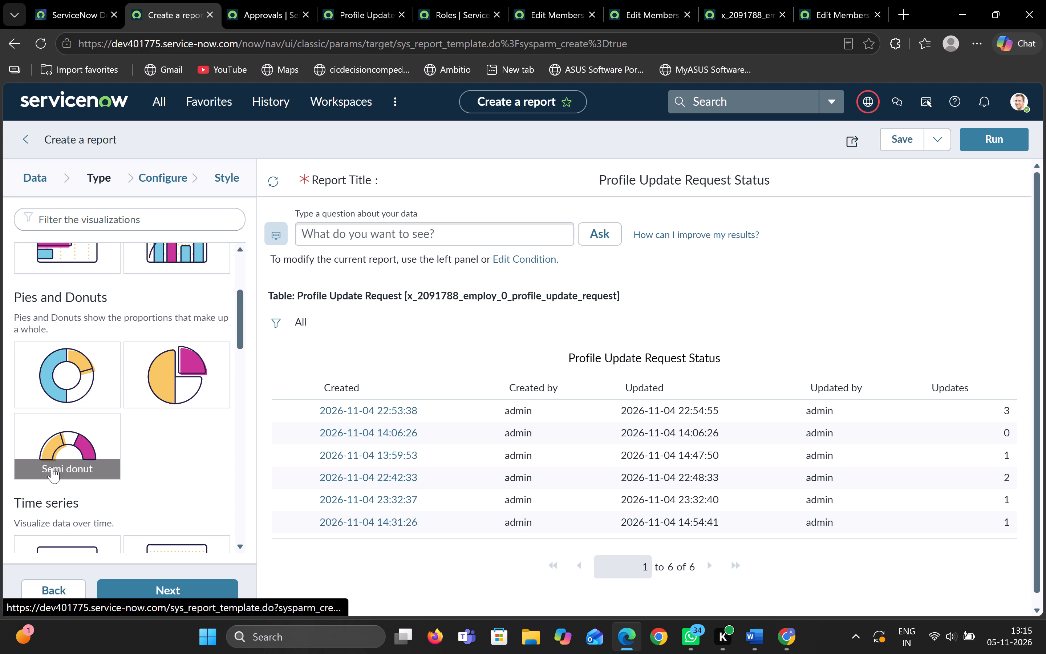
left_click(166, 389)
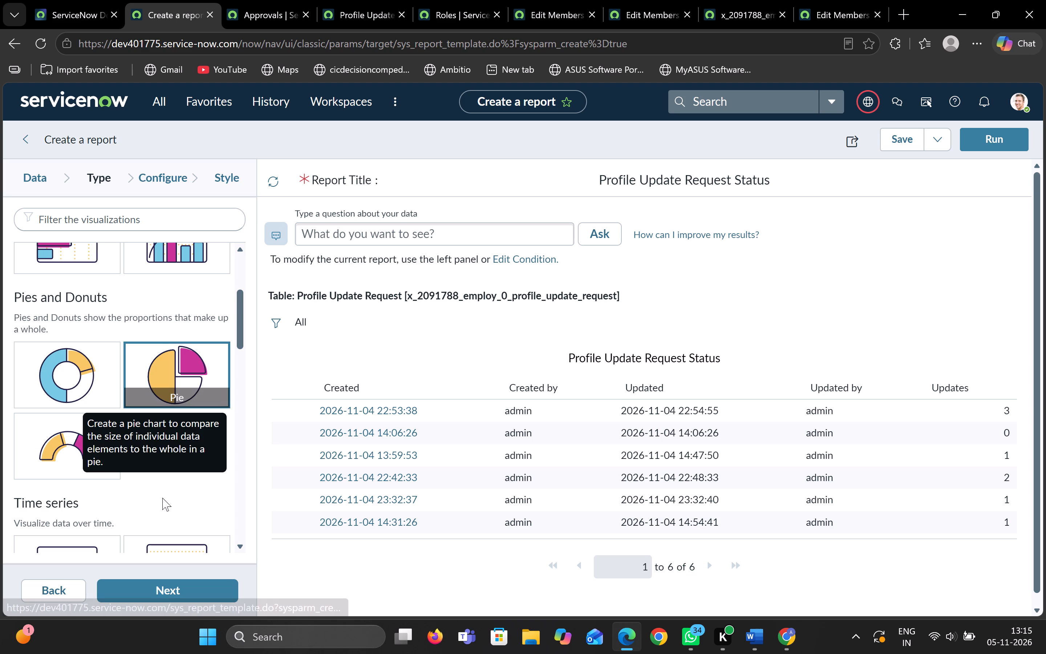
scroll(162, 512, "down", 3)
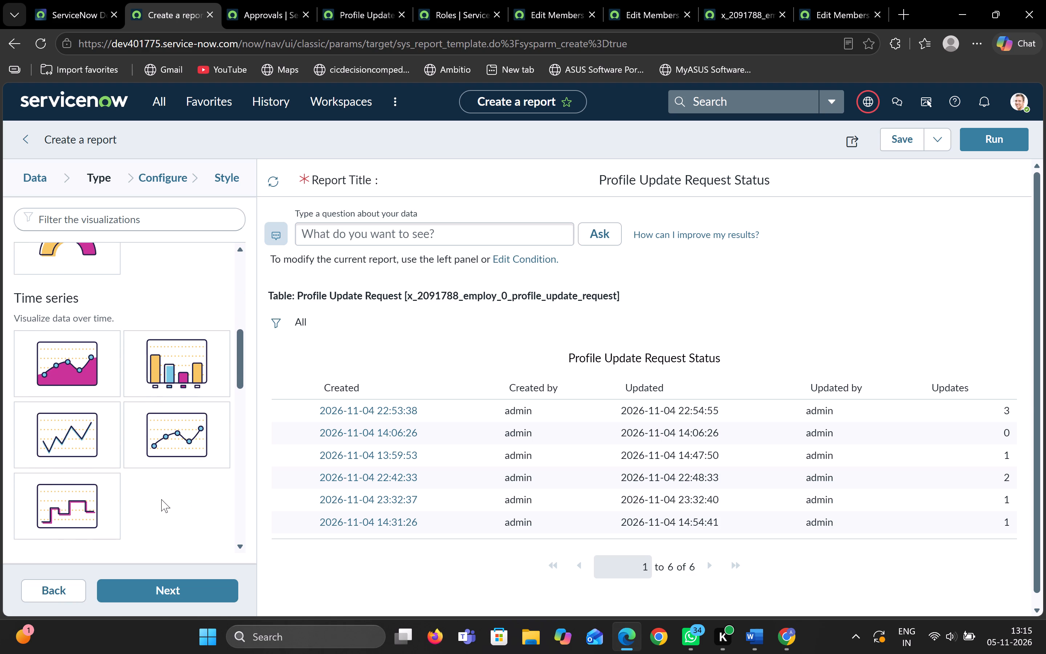
scroll(161, 499, "down", 8)
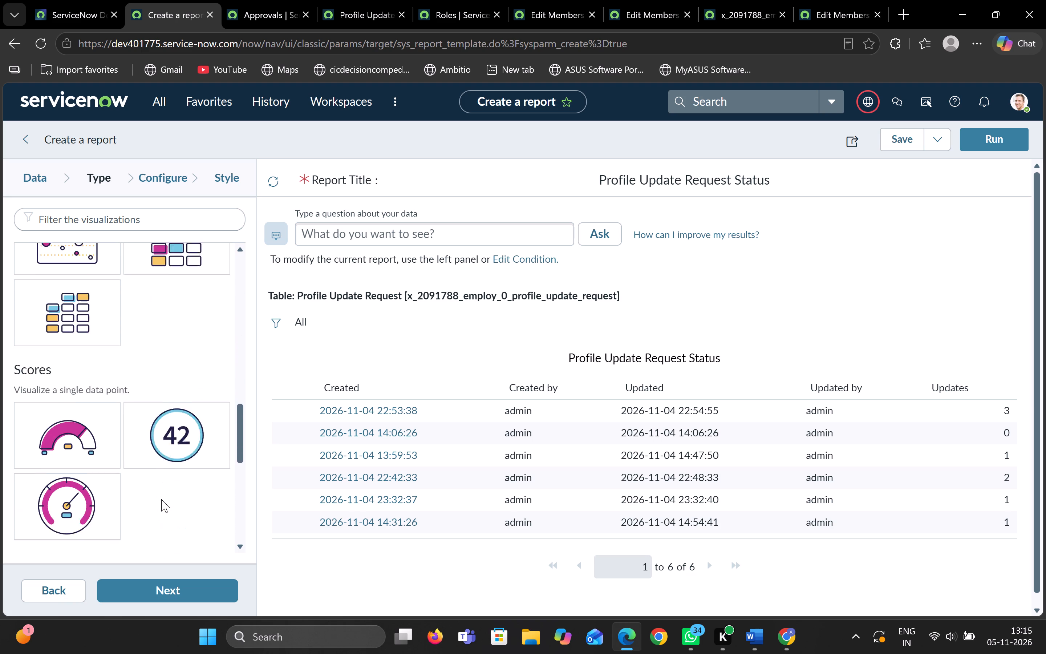
scroll(161, 499, "down", 8)
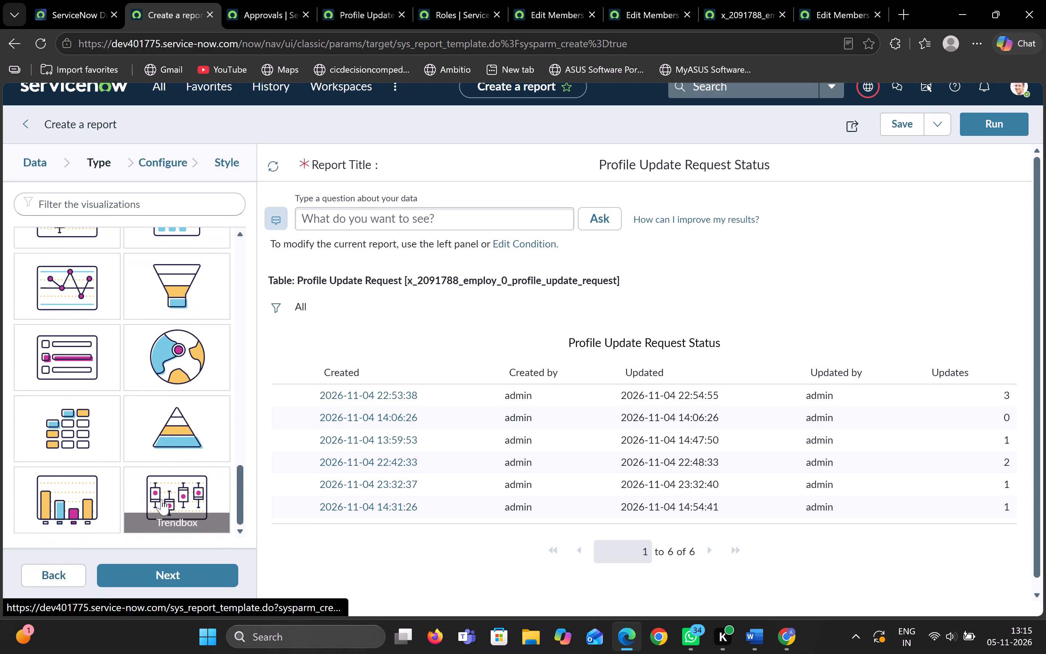
left_click(158, 594)
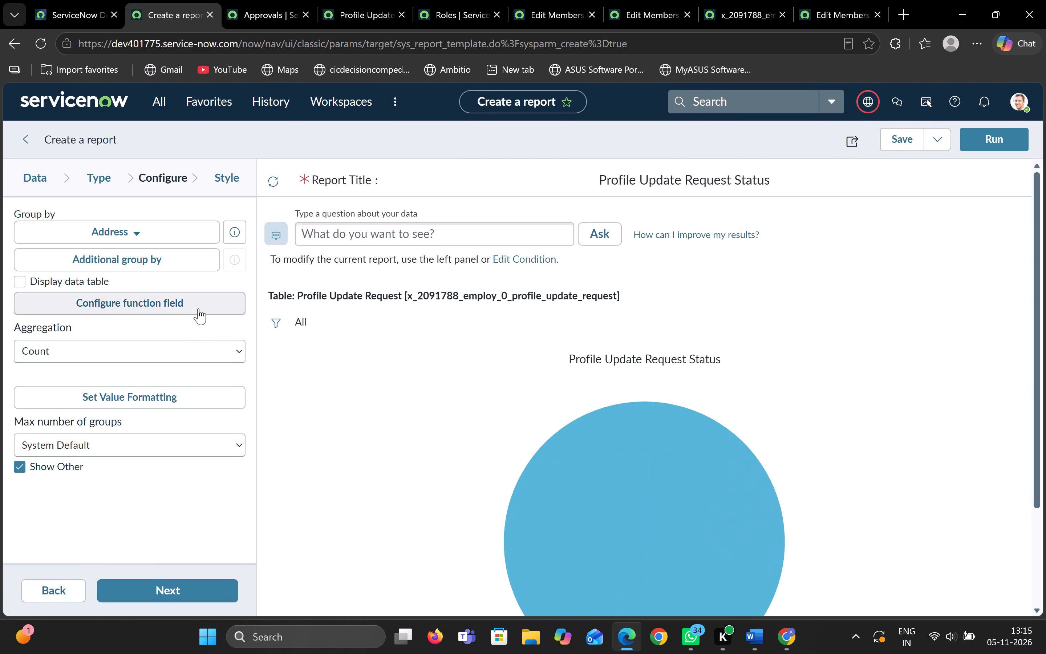
Group the pie report's data by Request Status.
left_click(188, 237)
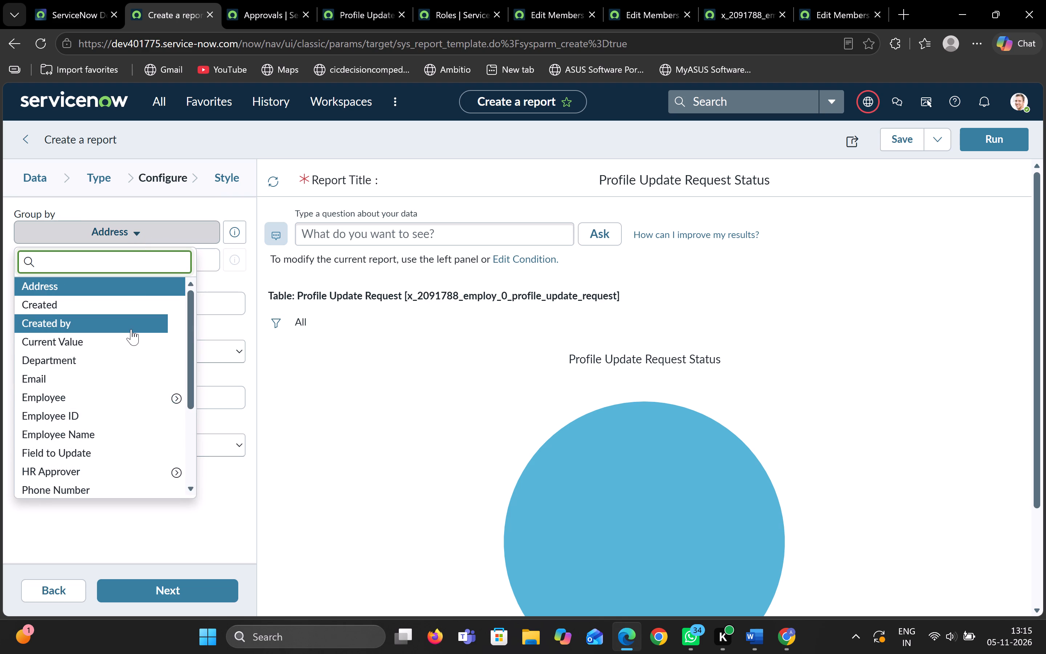
scroll(112, 408, "down", 1)
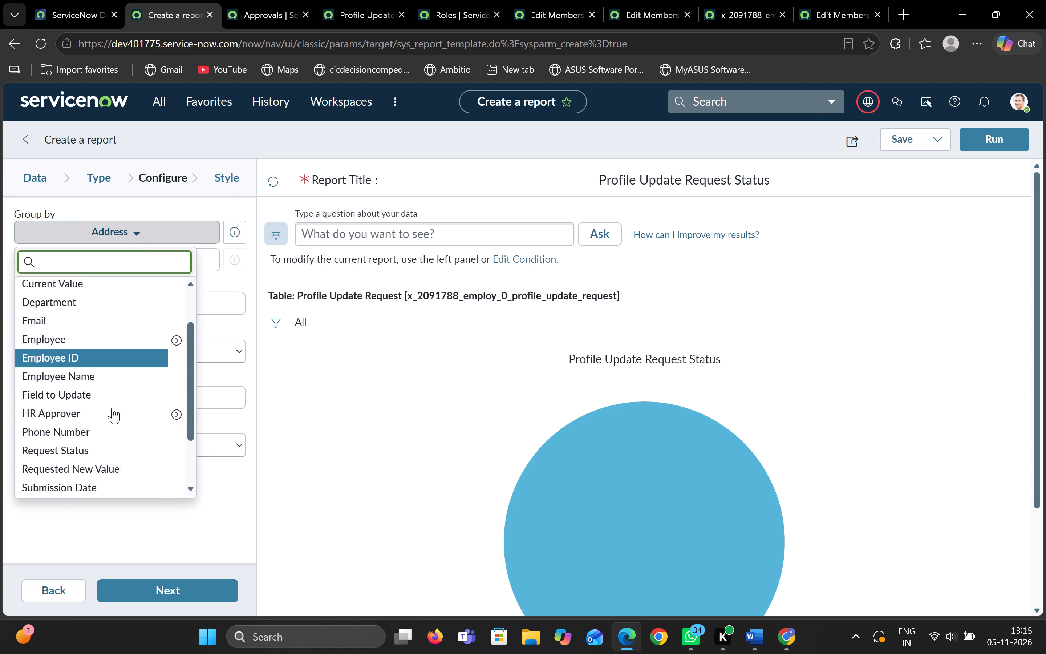
scroll(112, 408, "down", 1)
left_click(95, 419)
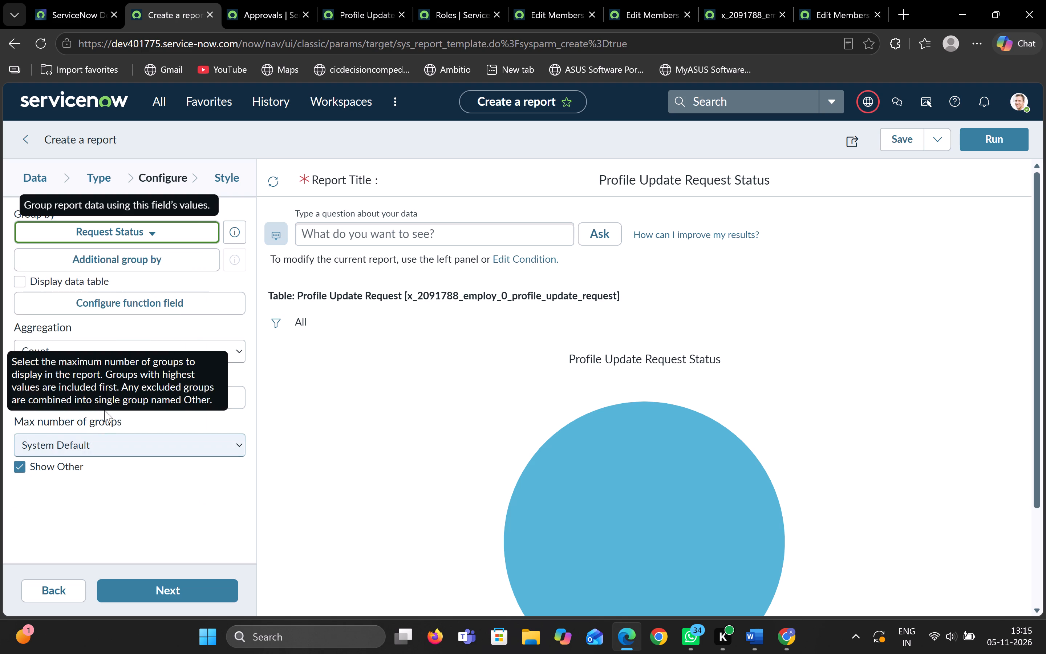
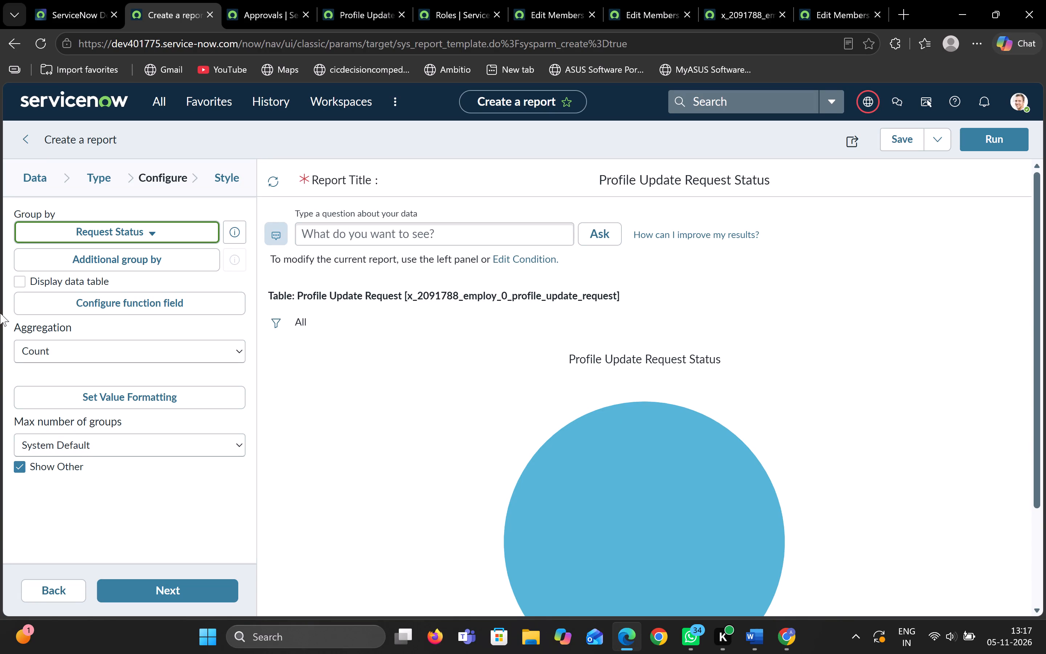
Keep the pie report's data table display turned off and continue from its configuration to the style settings.
left_click(22, 282)
left_click(22, 282)
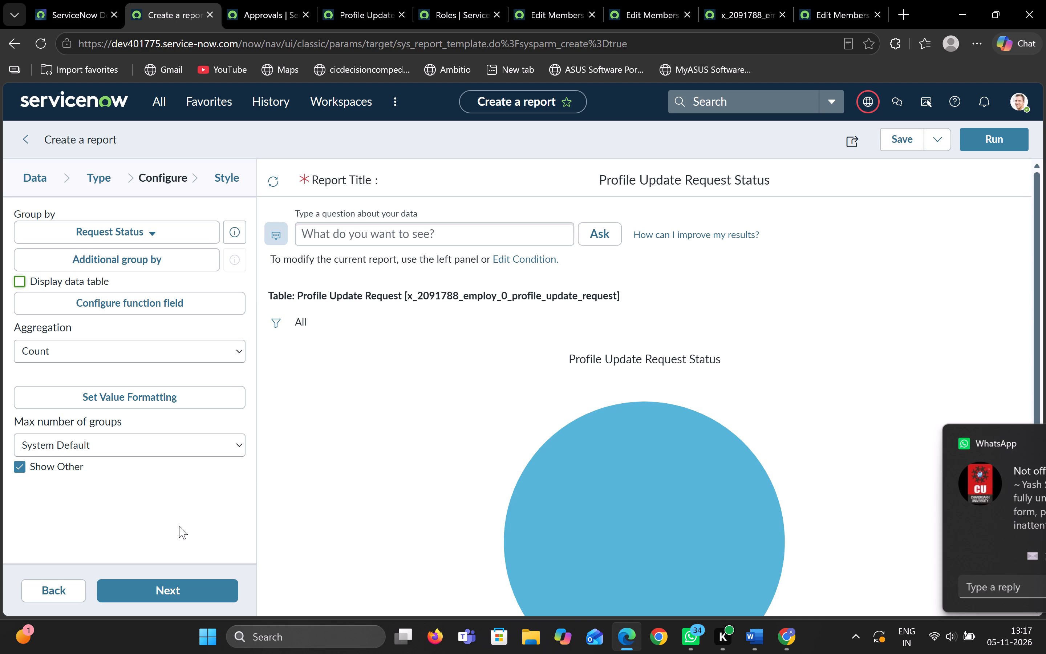
left_click(187, 592)
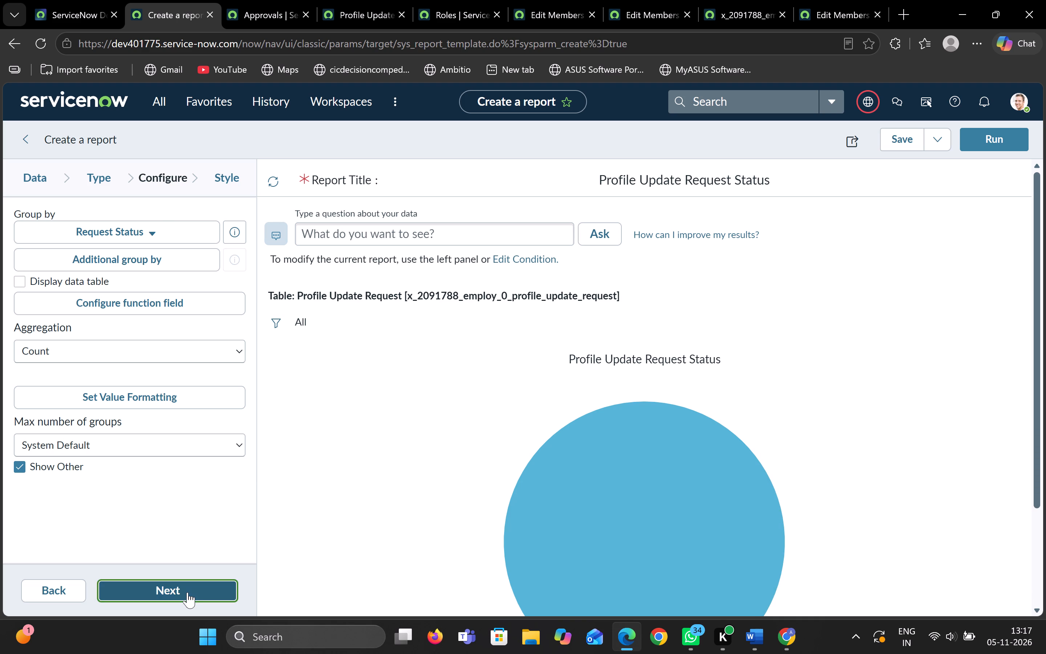
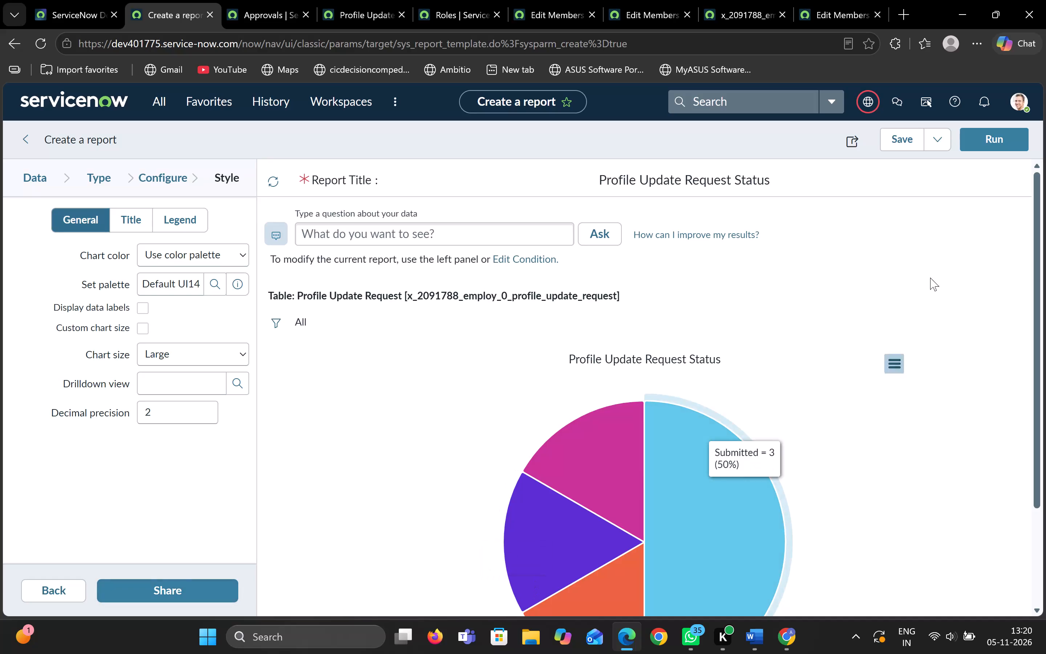
Run the Profile Update Request Status pie report and save it.
left_click(994, 140)
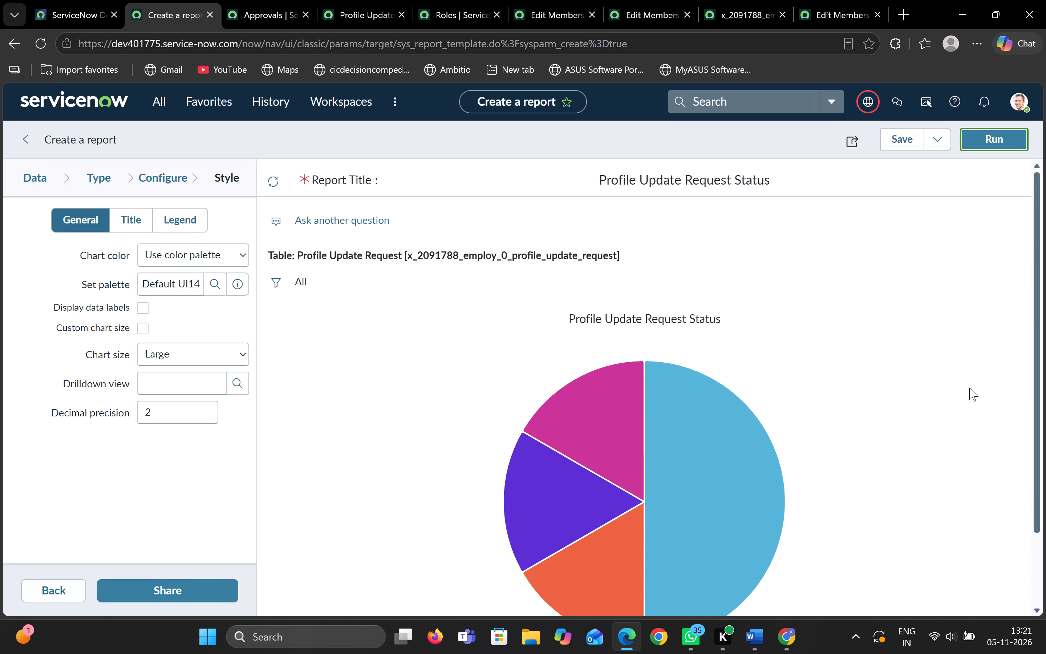
scroll(969, 388, "down", 2)
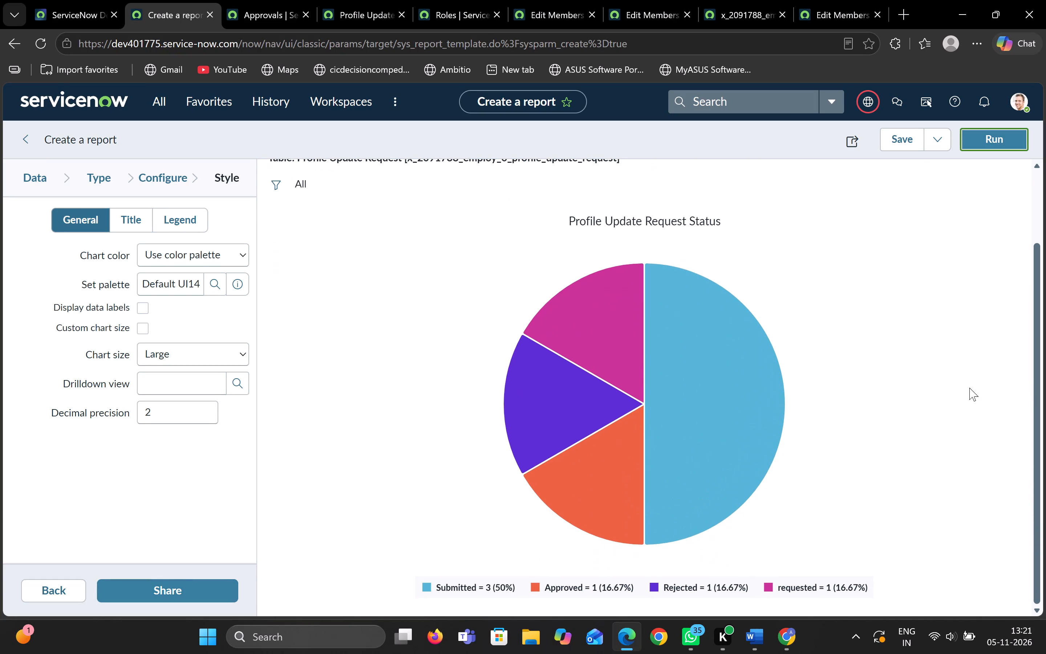
scroll(969, 388, "down", 1)
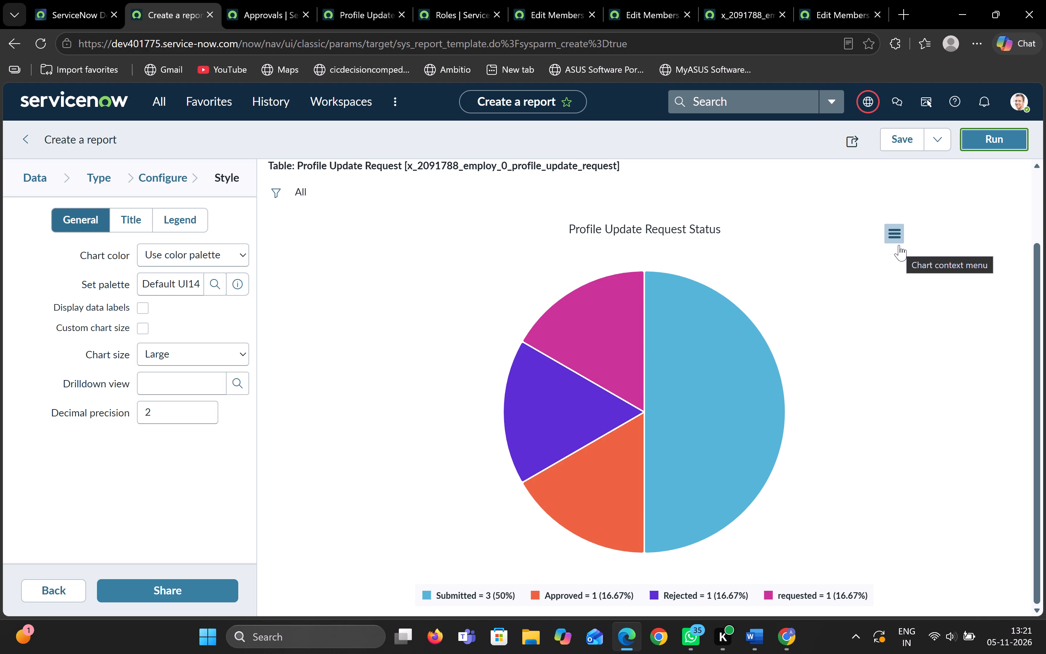
left_click(916, 140)
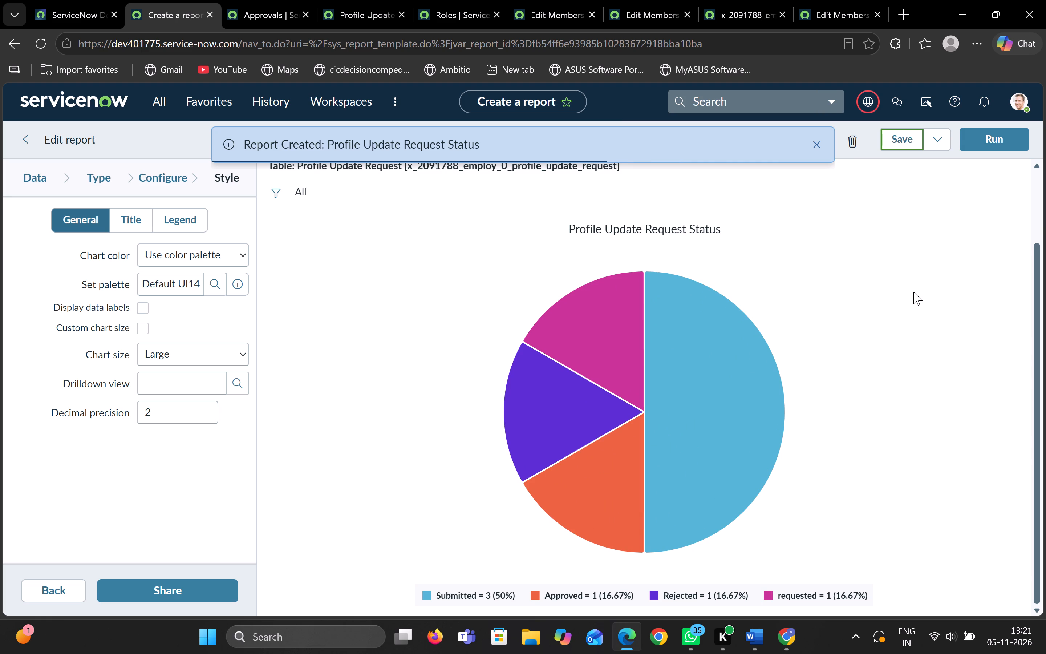
scroll(1017, 355, "down", 2)
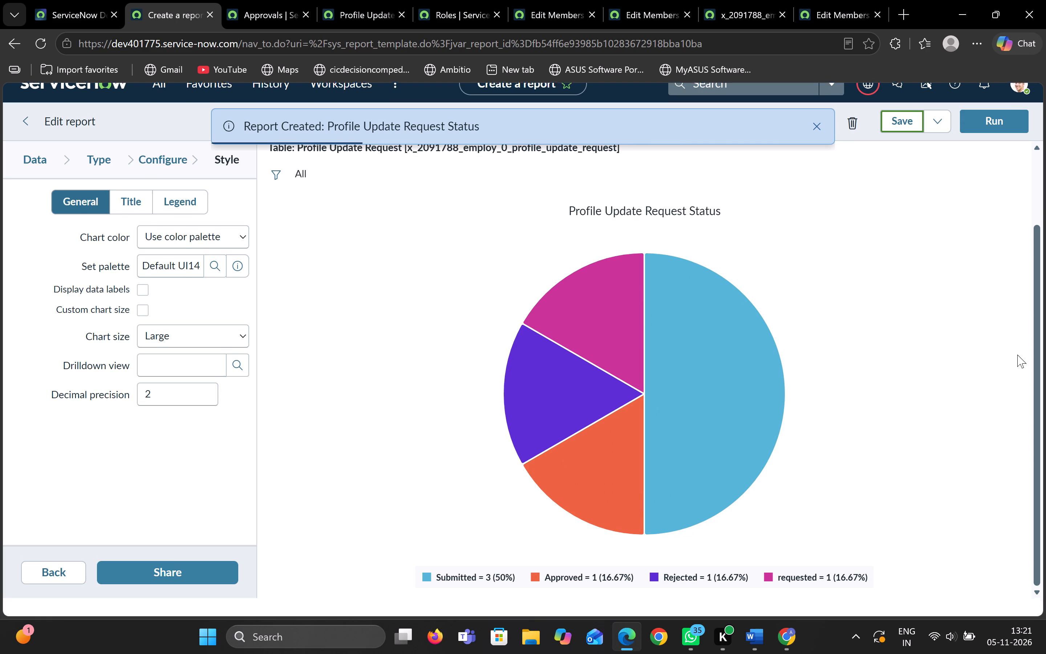
scroll(1017, 355, "down", 1)
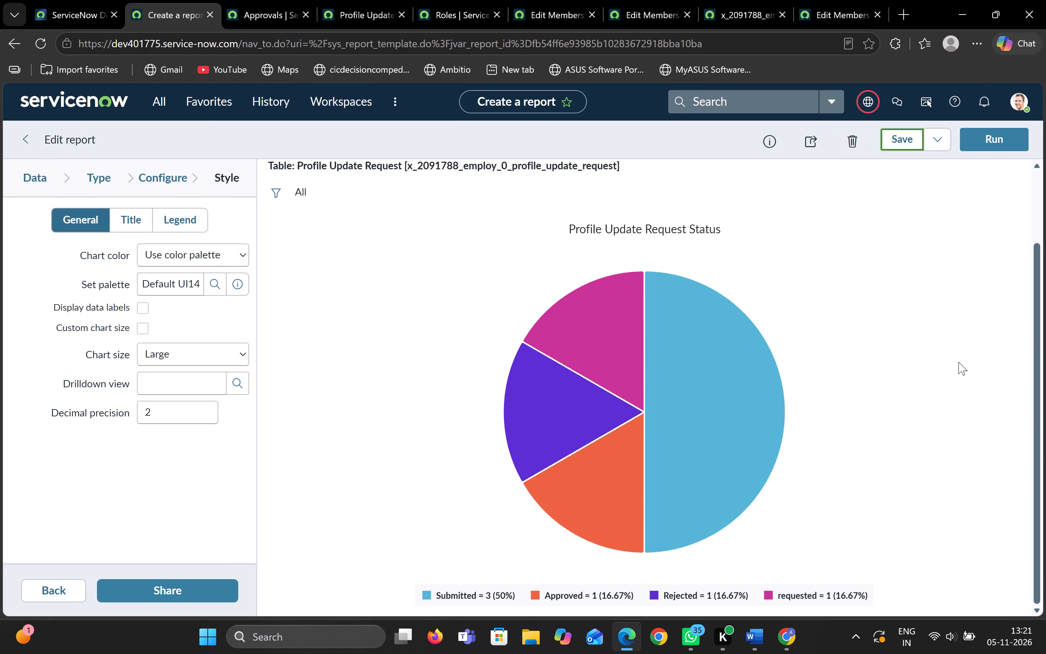
left_click(935, 141)
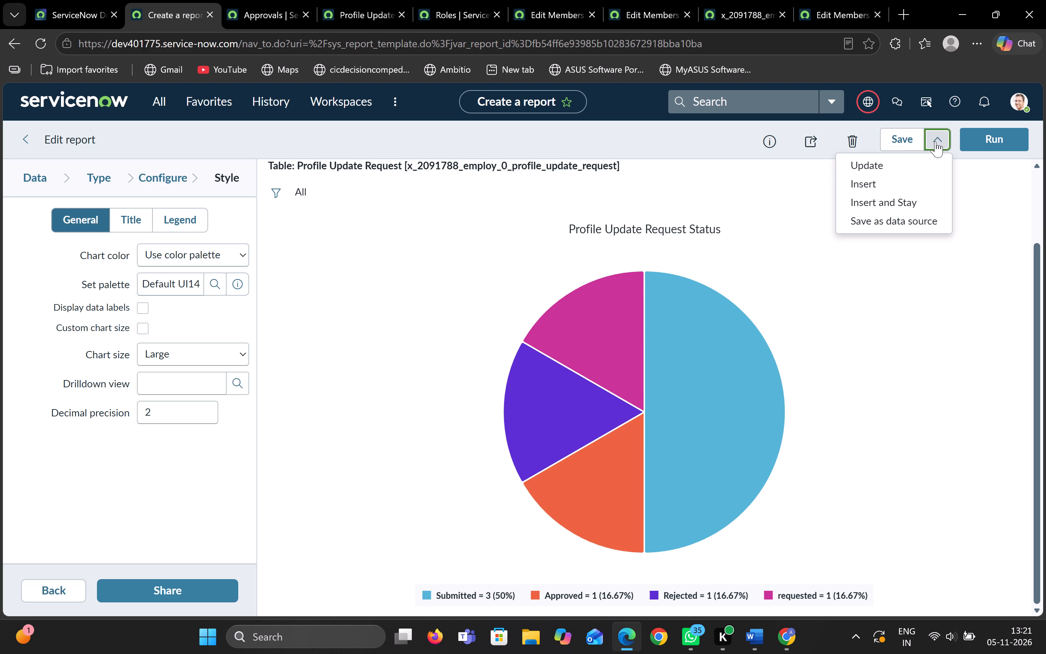
left_click(899, 353)
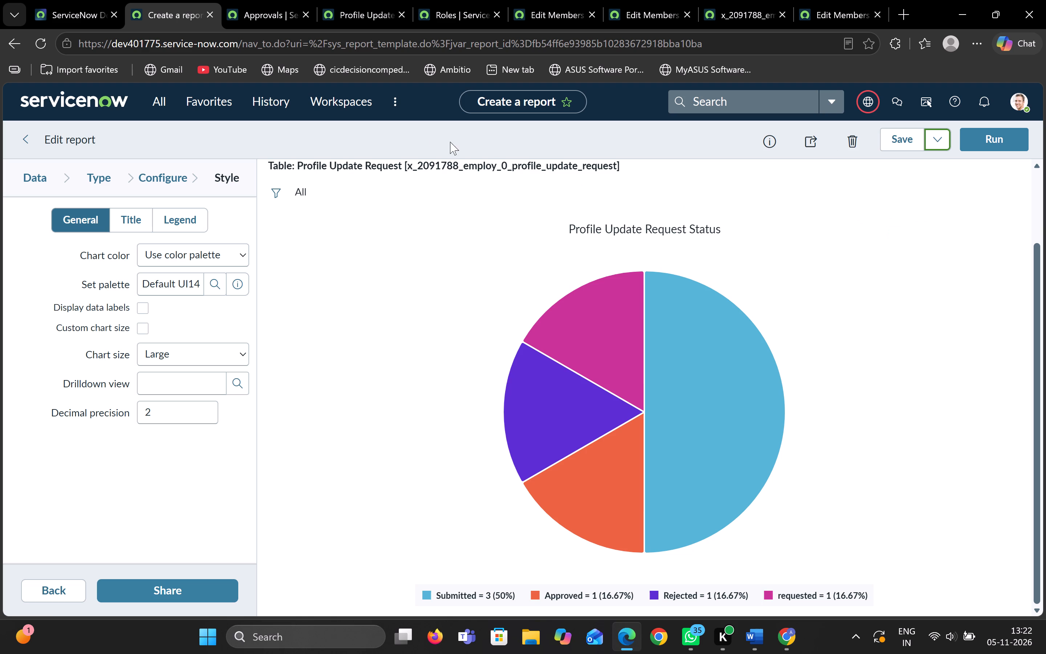
Start a new Profile Update Request for the employee titled Dr. in the recent selections, with Department as the field to update.
left_click(360, 19)
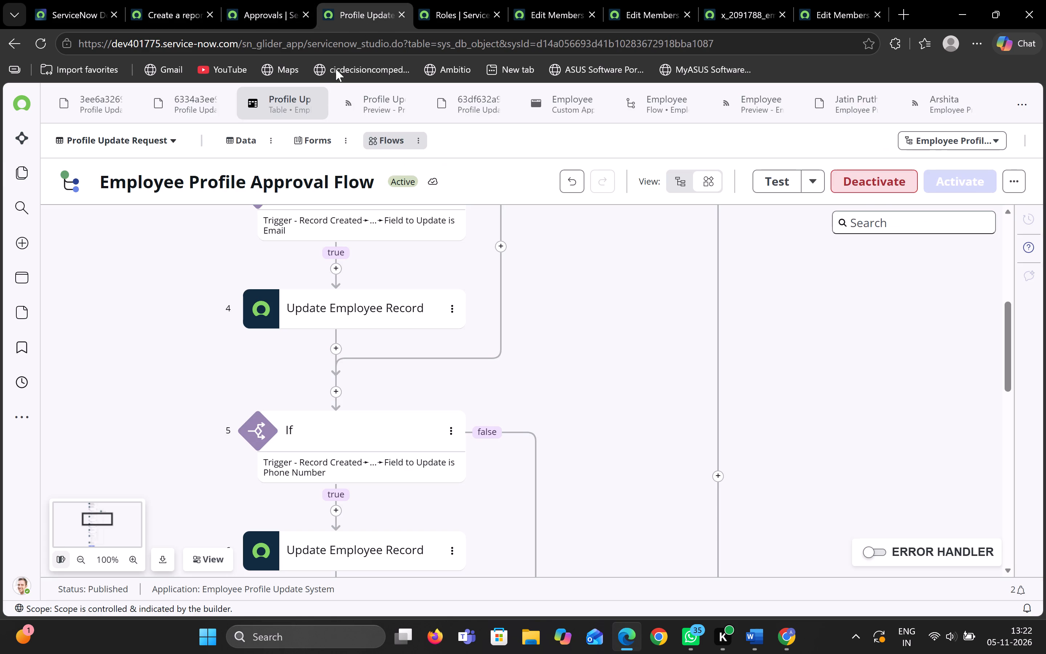
left_click(370, 110)
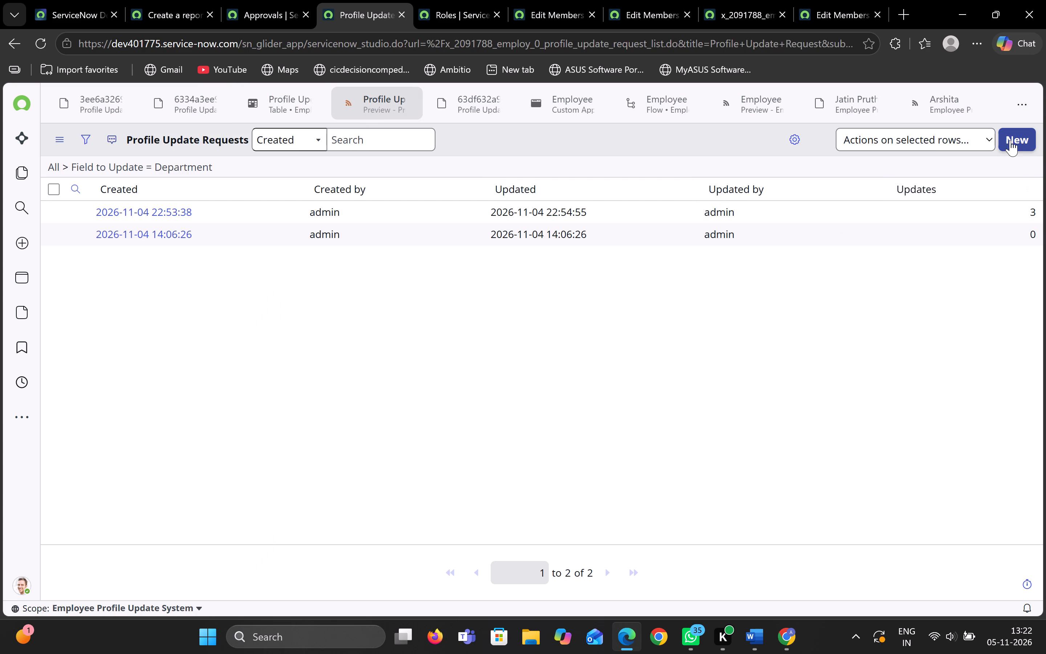
left_click(1012, 137)
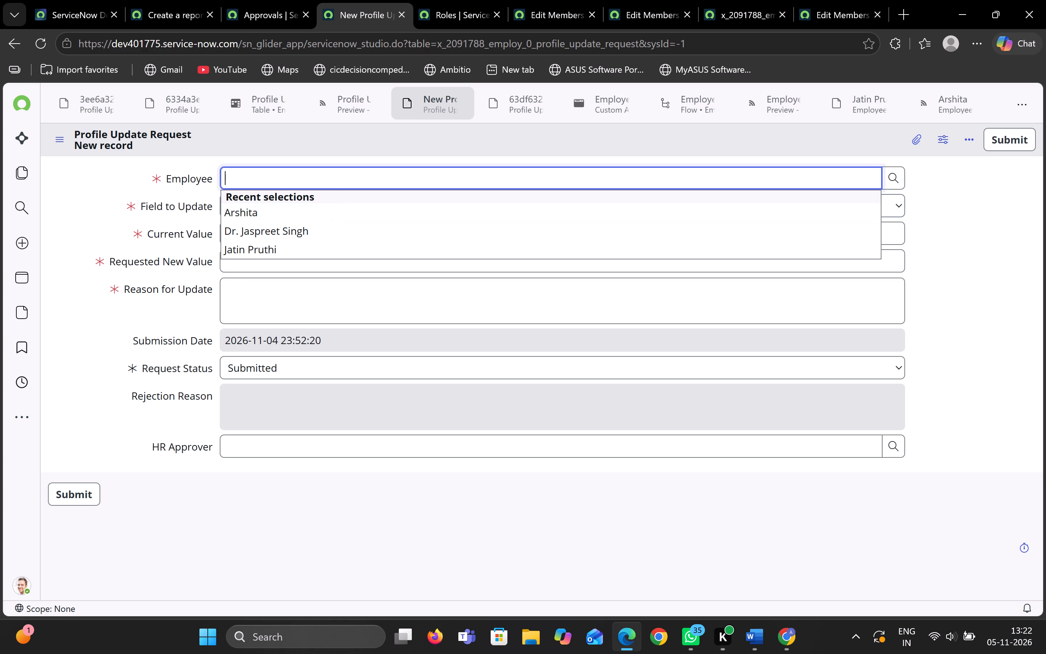
left_click(335, 181)
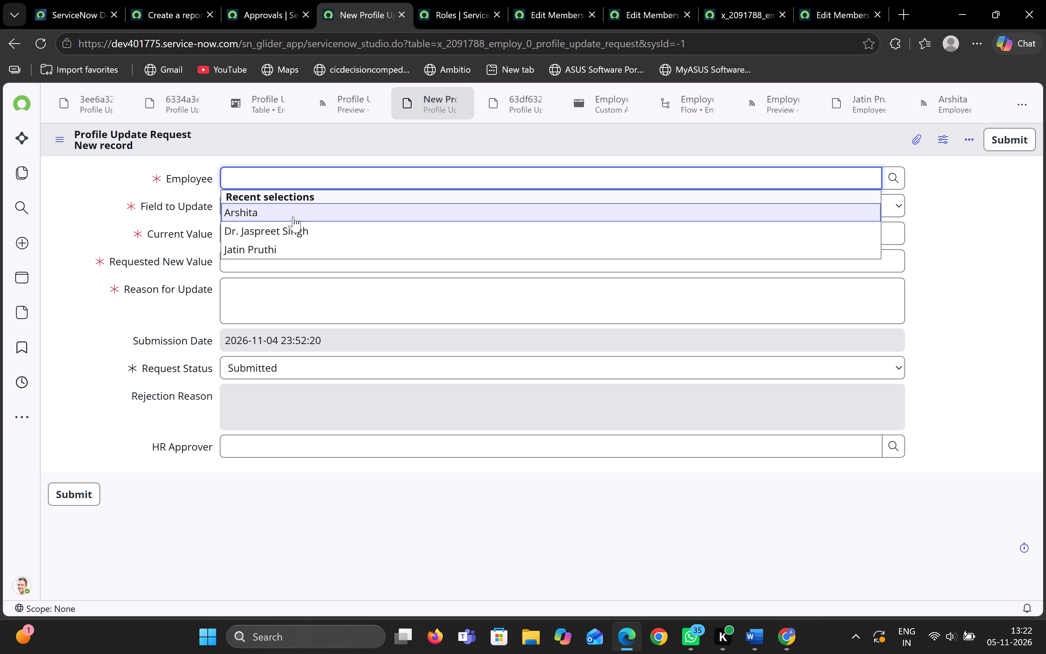
left_click(286, 229)
left_click(300, 206)
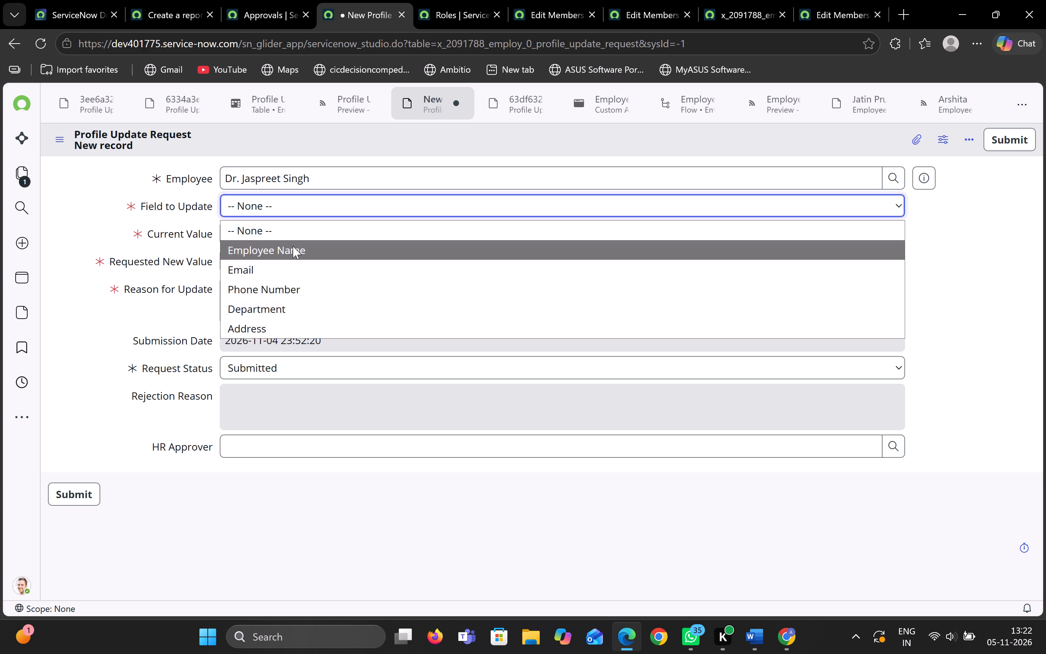
left_click(280, 307)
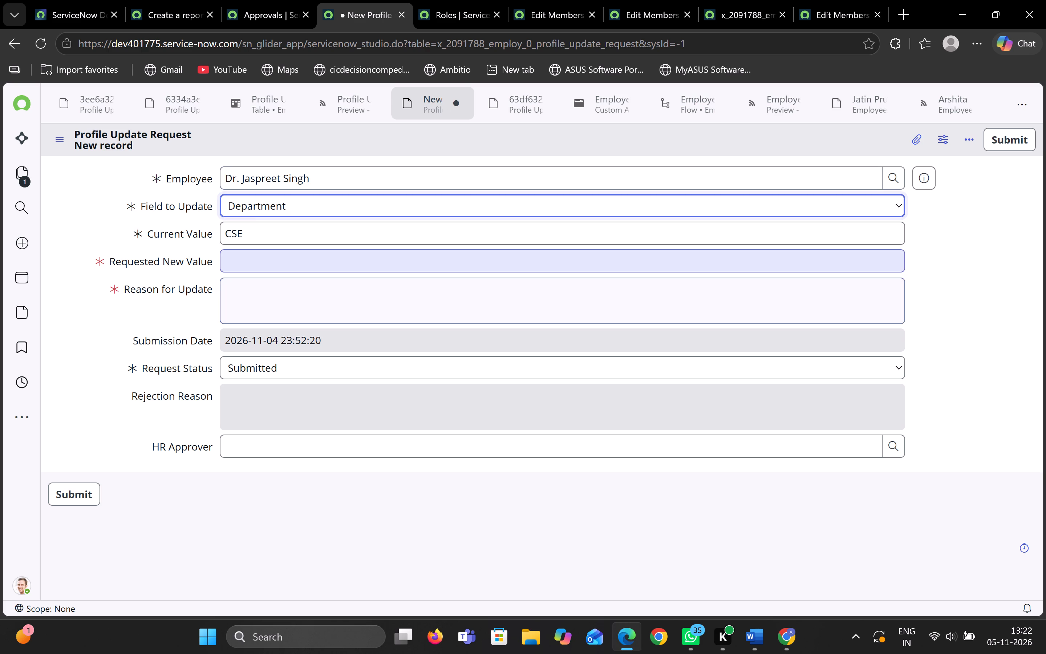
Enter Trainer as the requested new value and "Request for department change" as the reason for the update.
left_click(298, 259)
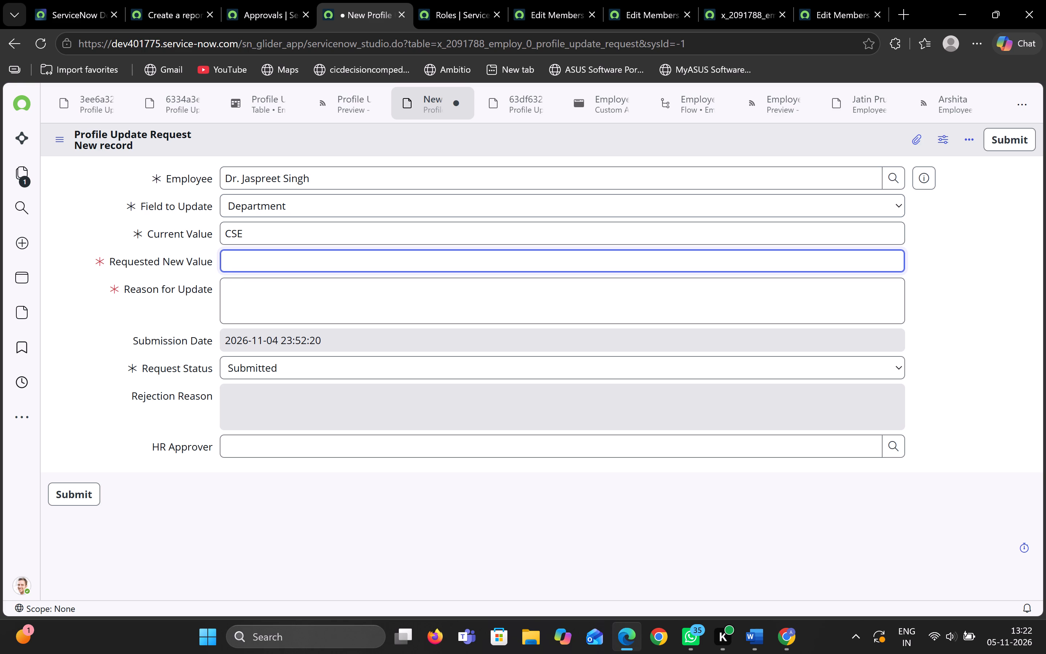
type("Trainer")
left_click(282, 298)
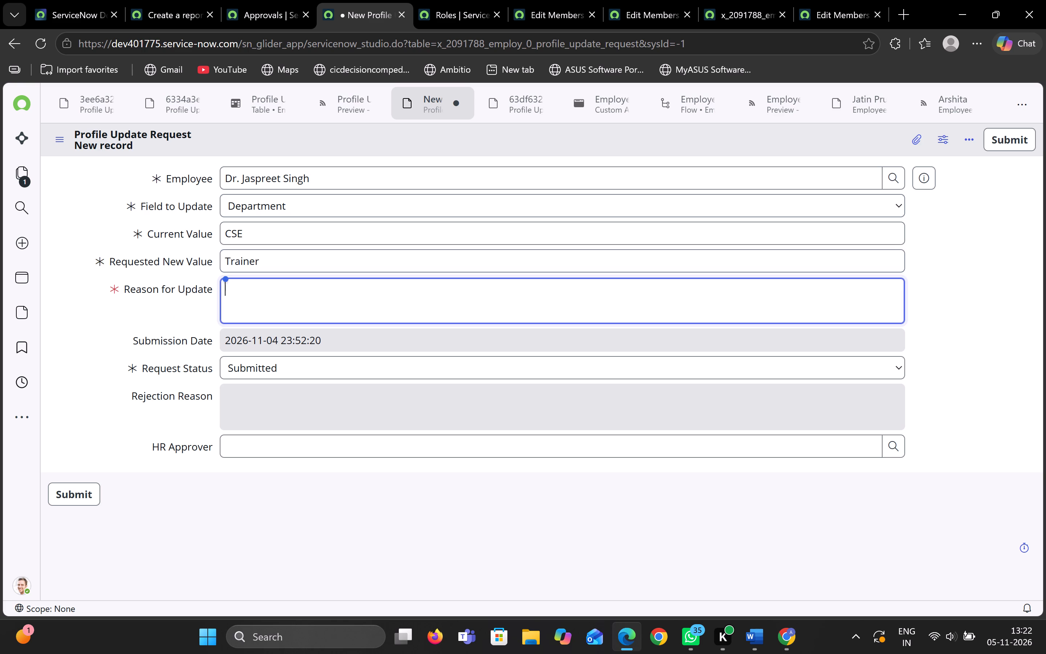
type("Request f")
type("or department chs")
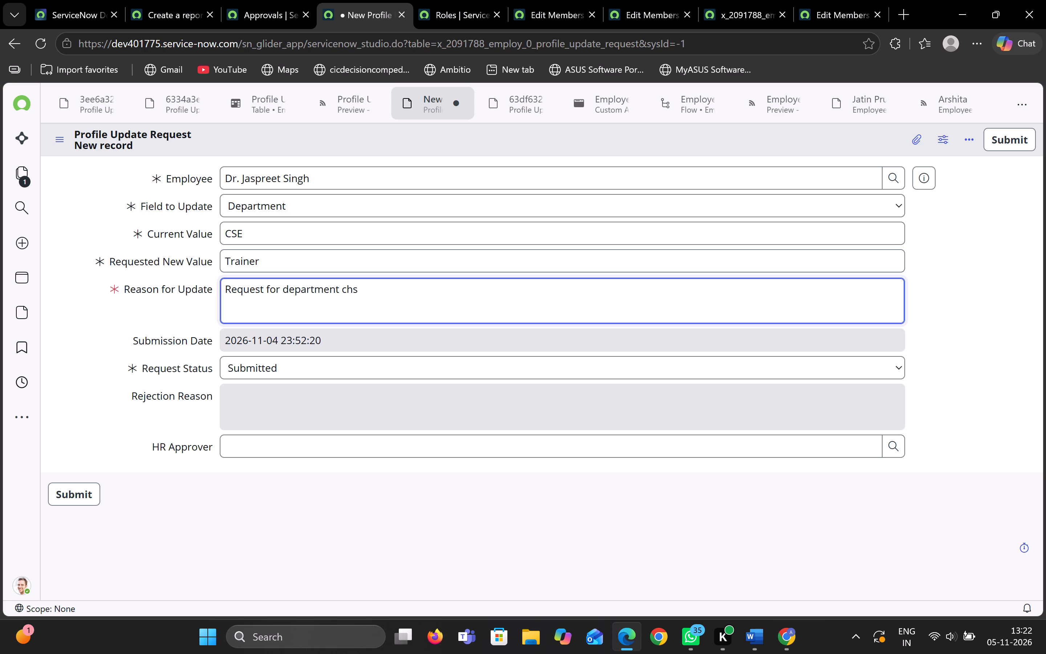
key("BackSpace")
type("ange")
Fill in the HR Approver of the new profile update request.
left_click(257, 445)
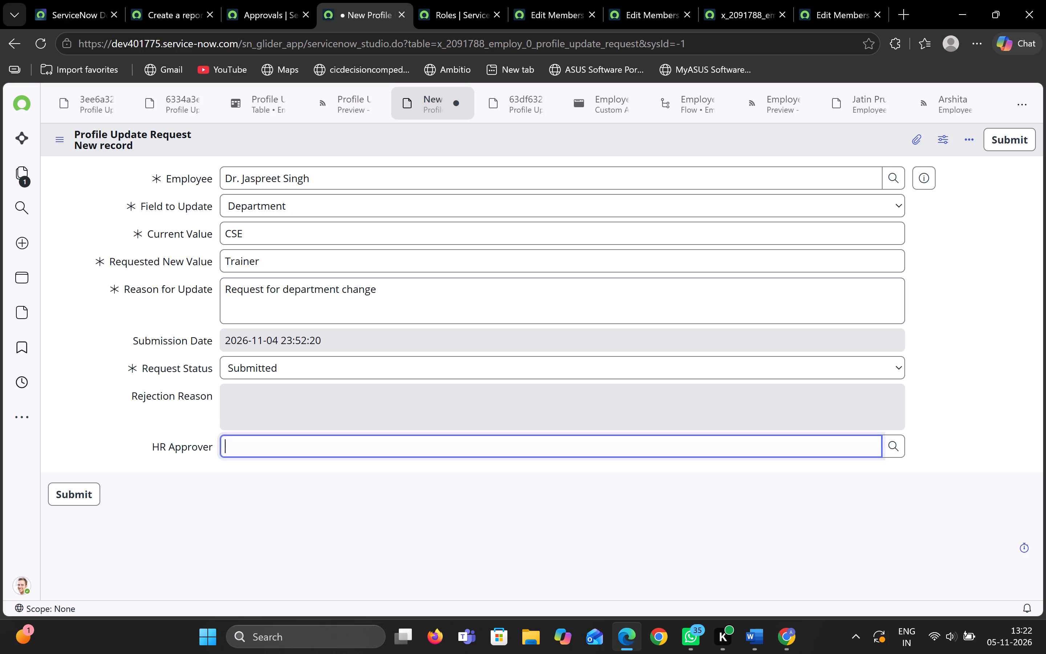
Set HR Approver as the approver on the new department-change Profile Update Request and submit the record.
left_click(262, 488)
left_click(69, 489)
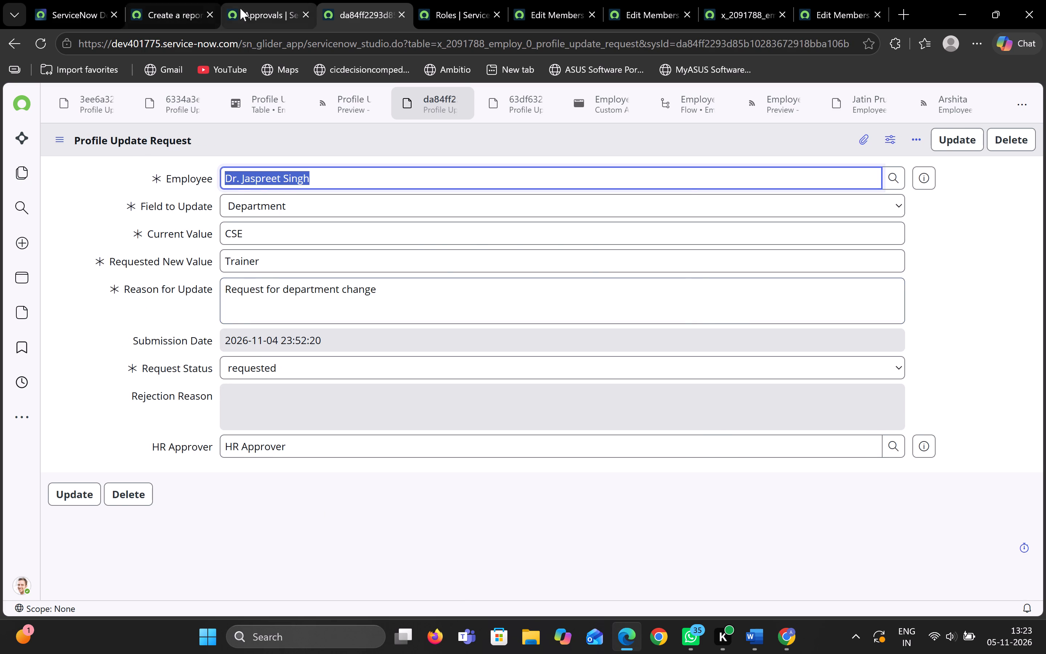
left_click(244, 8)
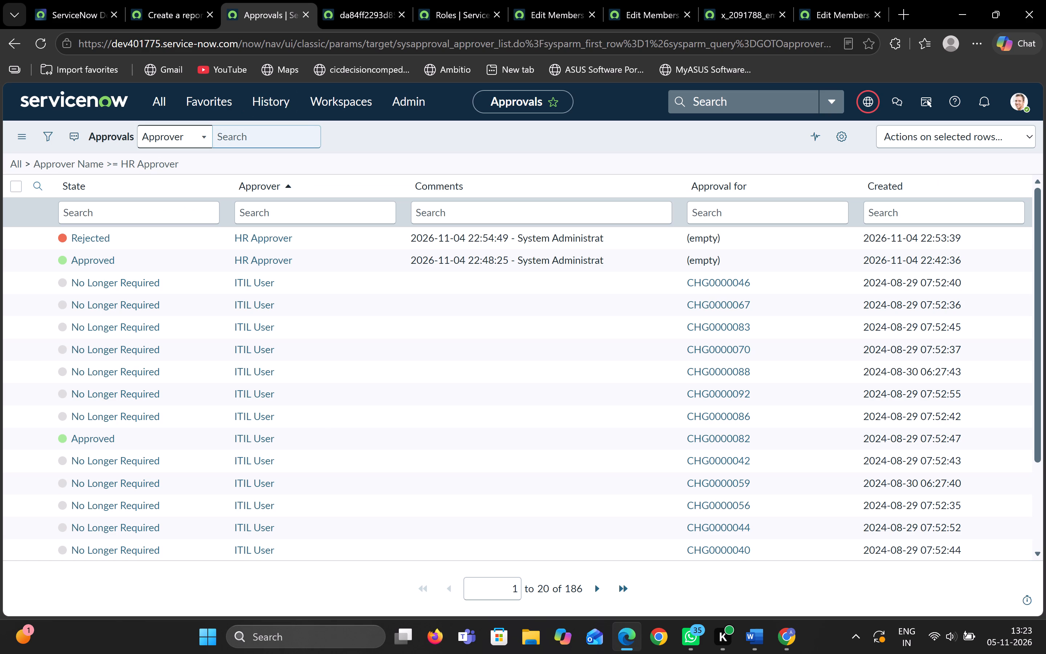
left_click(258, 136)
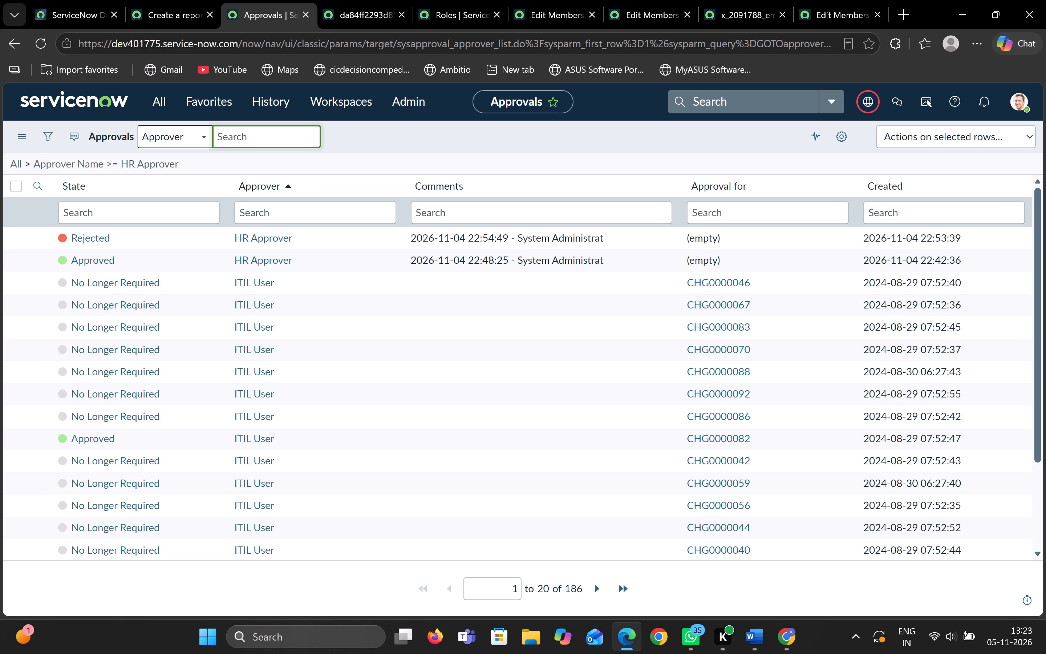
type("HR Approver")
key("Return")
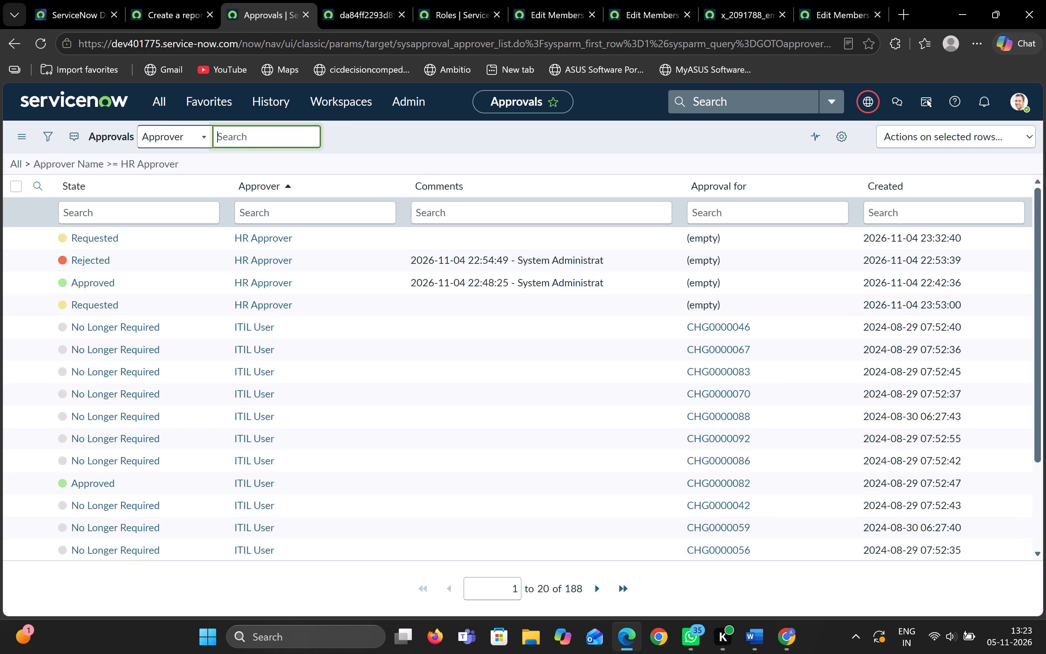
left_click(100, 237)
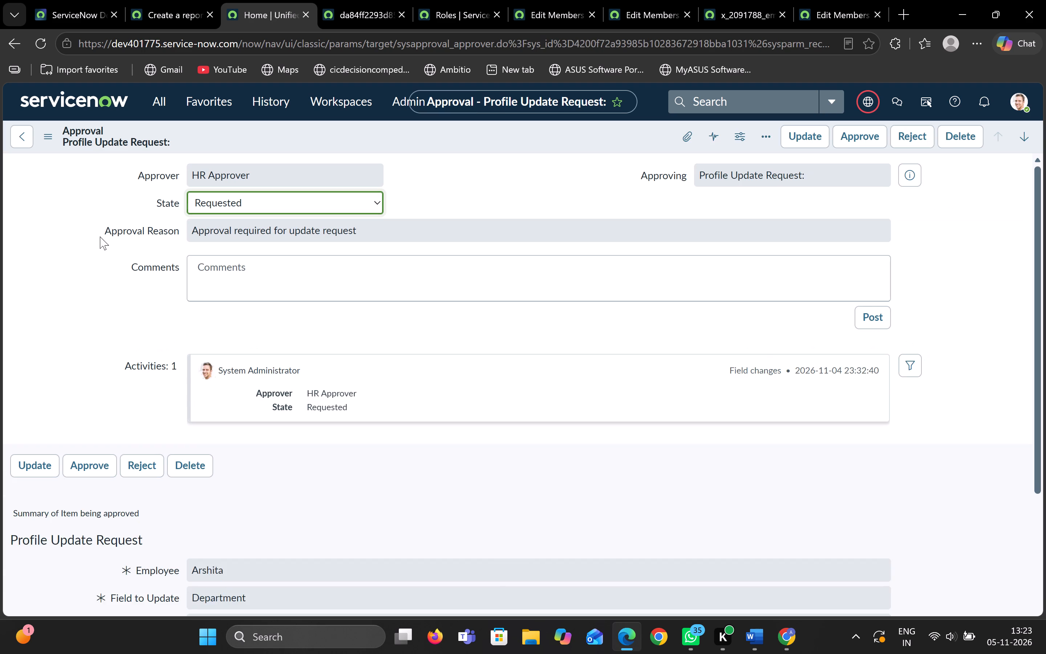
Post the comment "Request rejected due to insufficient details" on HR Approver's requested approval for the department Profile Update Request.
left_click(362, 290)
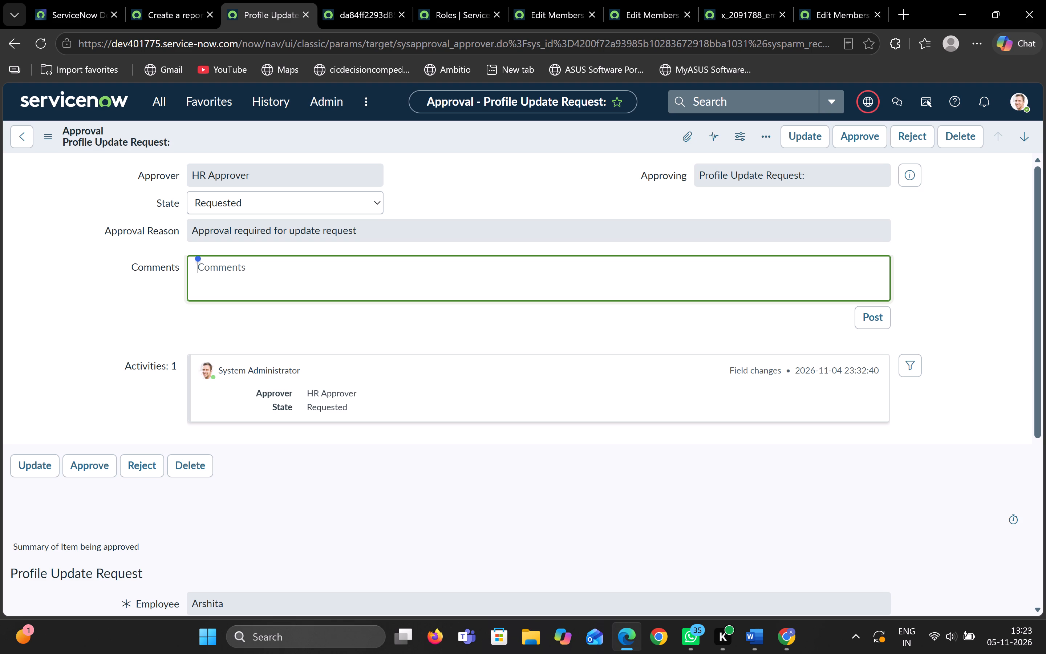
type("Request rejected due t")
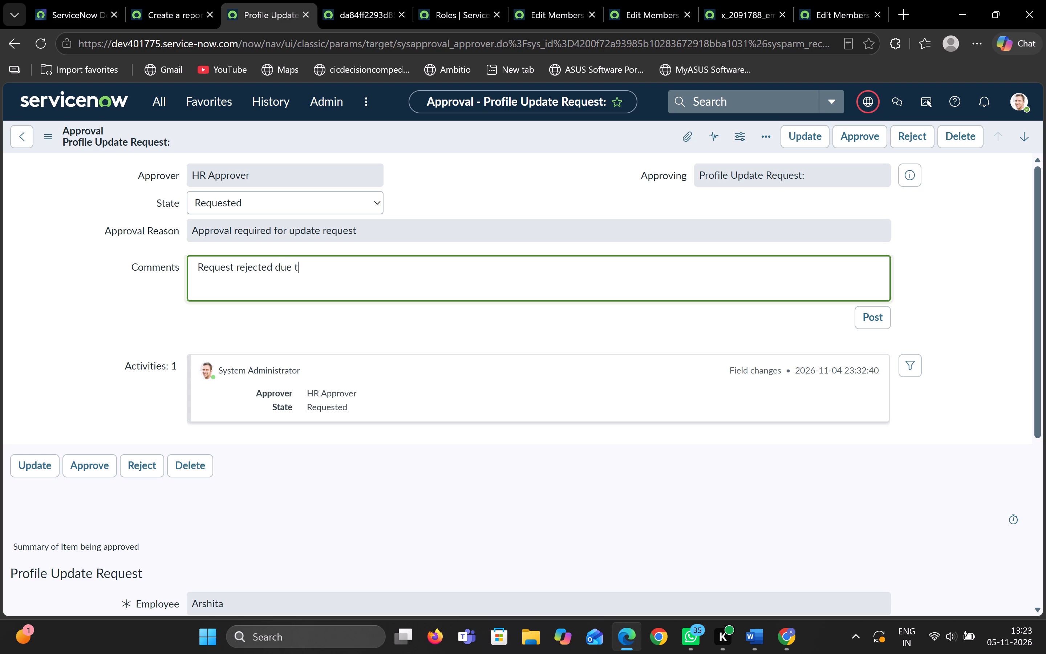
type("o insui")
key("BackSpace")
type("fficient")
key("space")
left_click(345, 0)
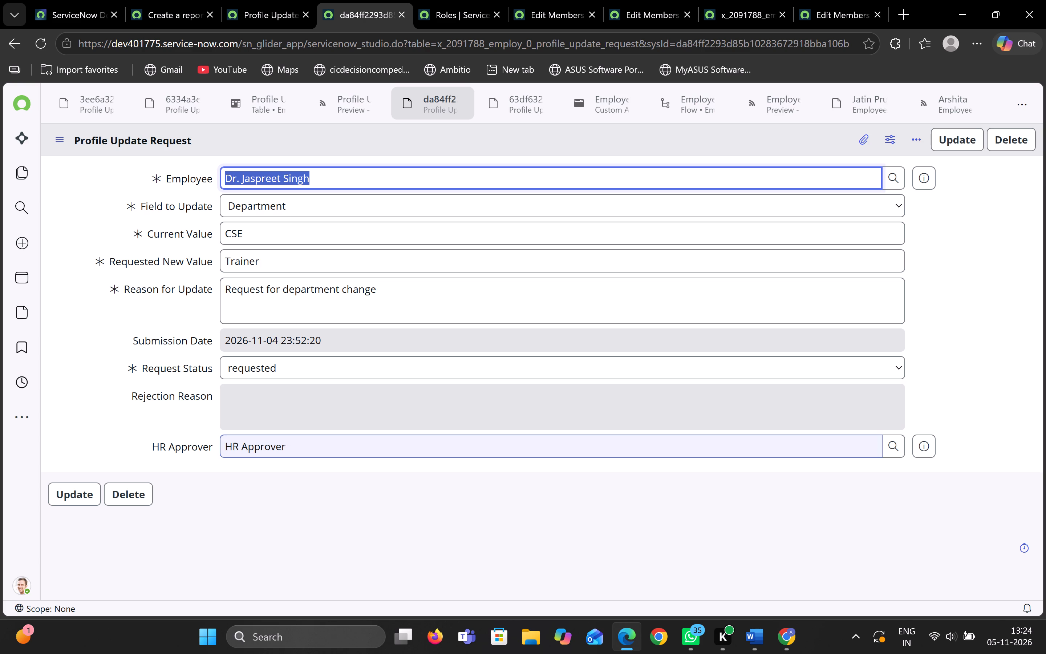
left_click(237, 18)
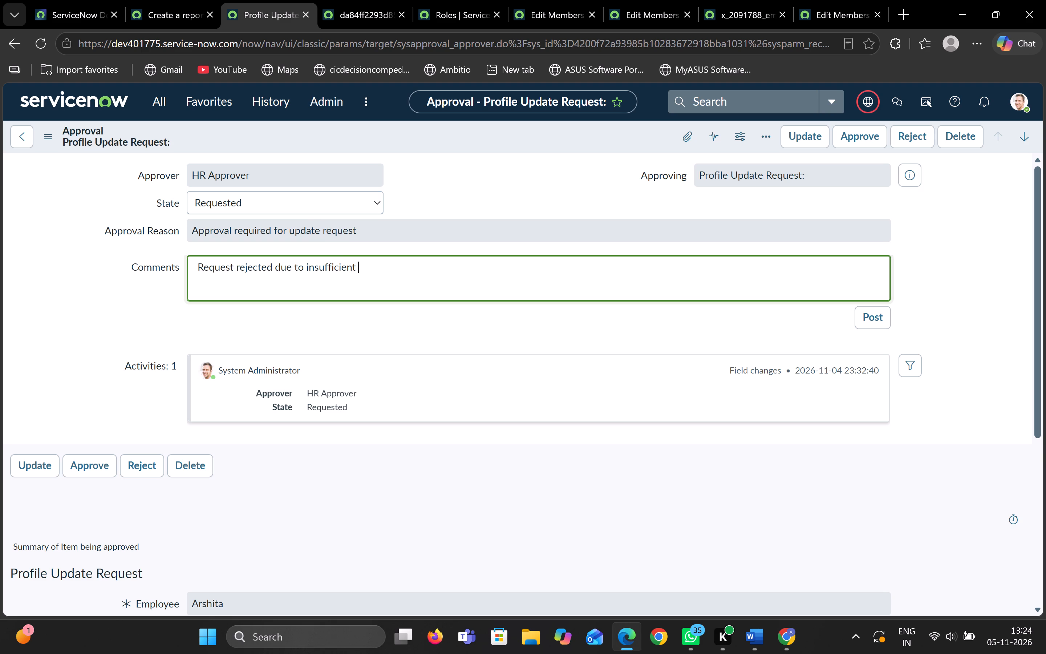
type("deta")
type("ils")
left_click(343, 17)
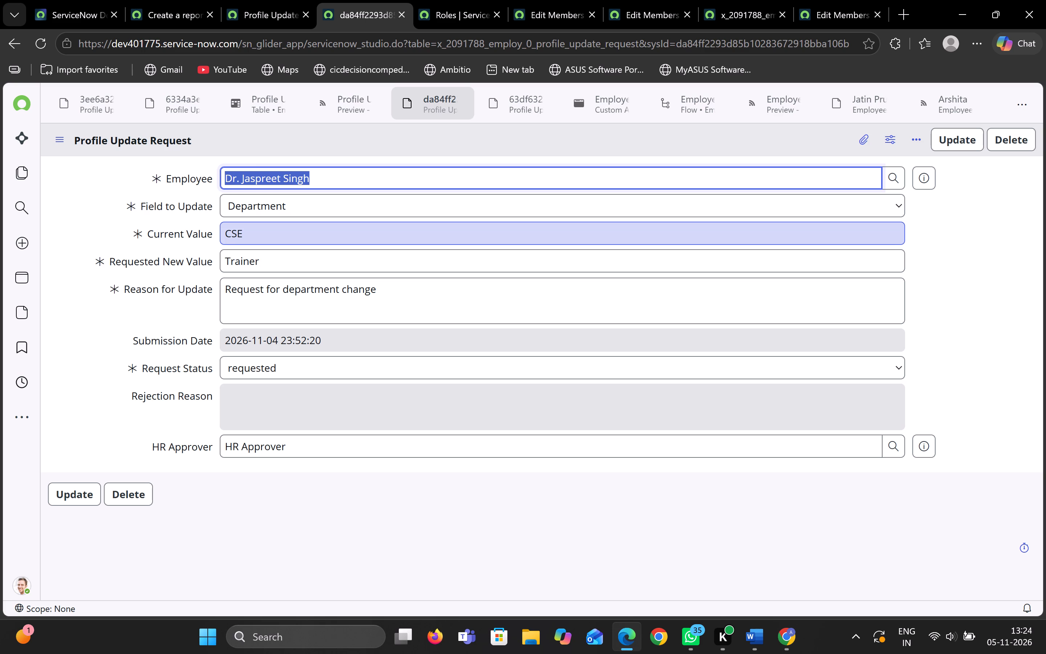
left_click(258, 7)
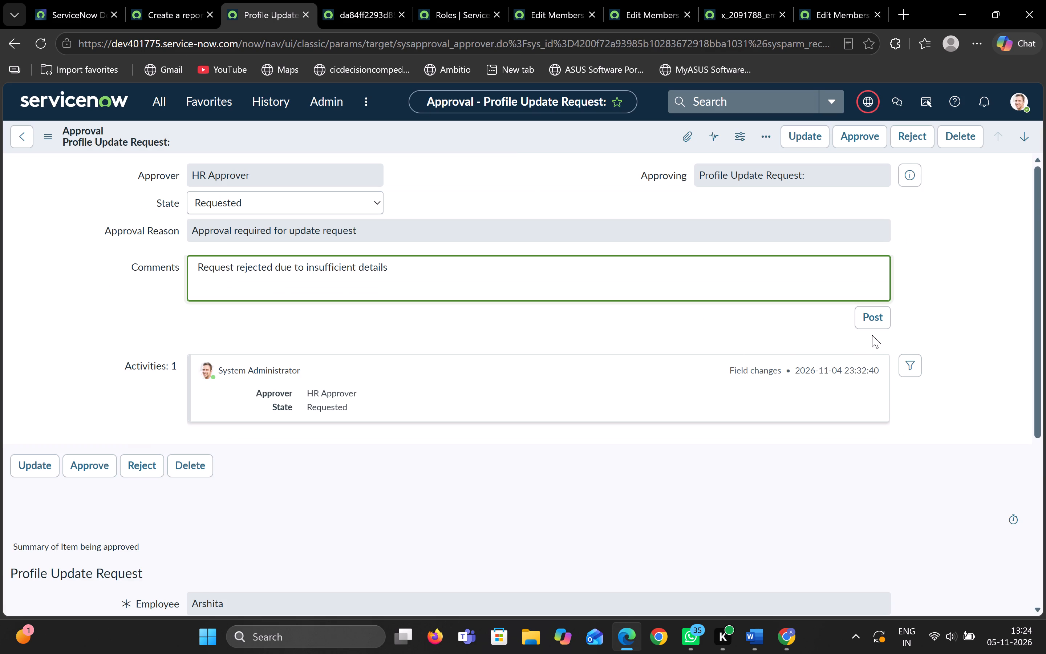
left_click(879, 320)
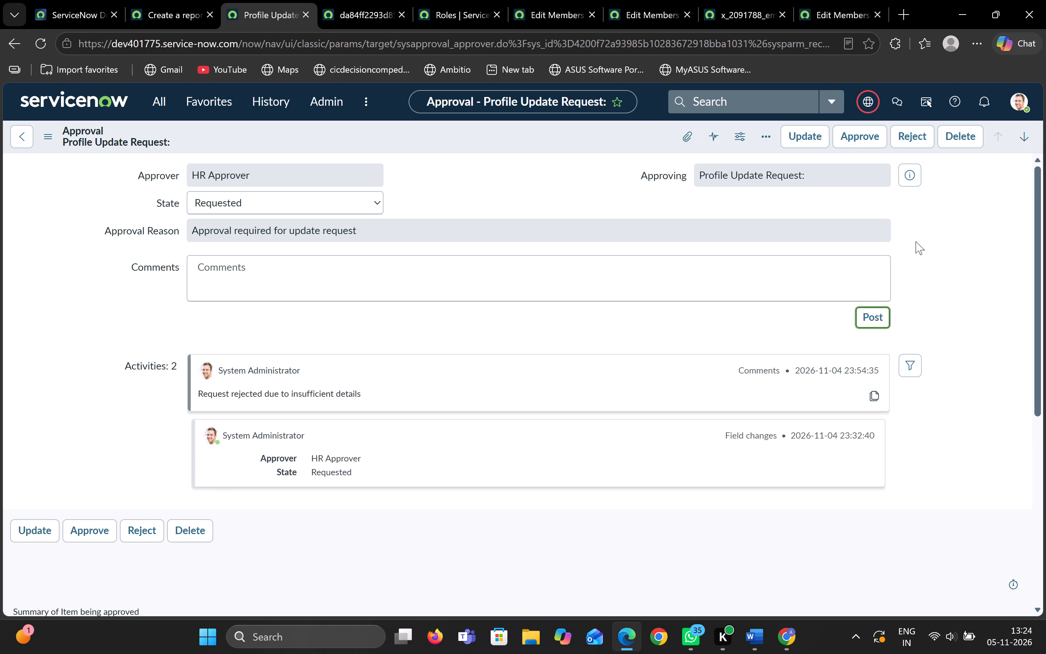
Reject the open Profile Update Request approval assigned to HR Approver.
left_click(915, 139)
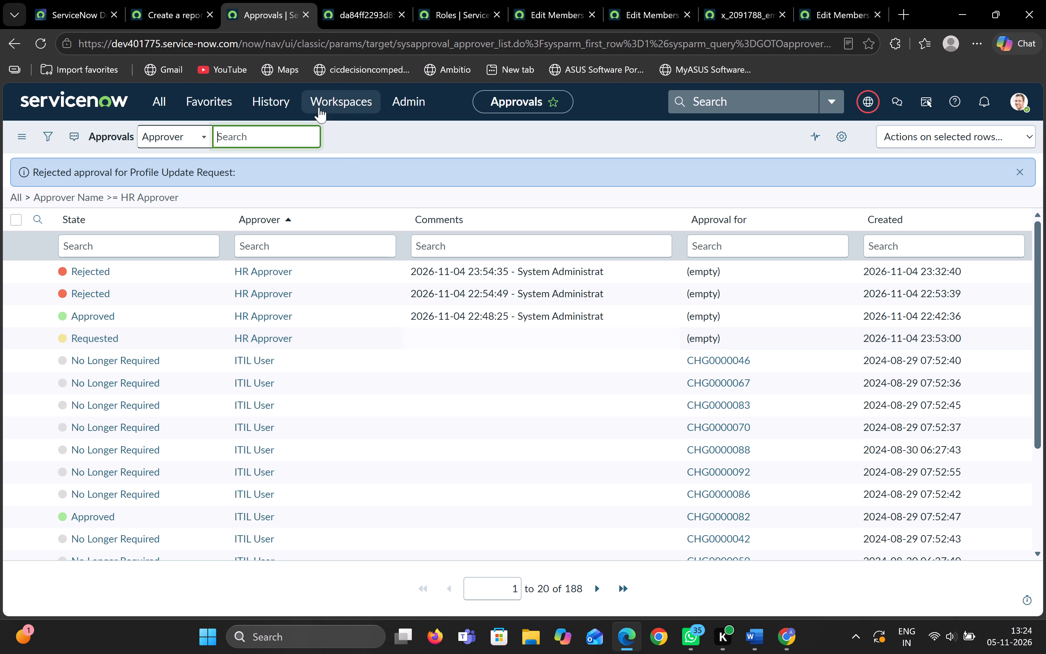
Rerun the Profile Update Requests list filter with Field to Update is Department to check the requests.
left_click(360, 7)
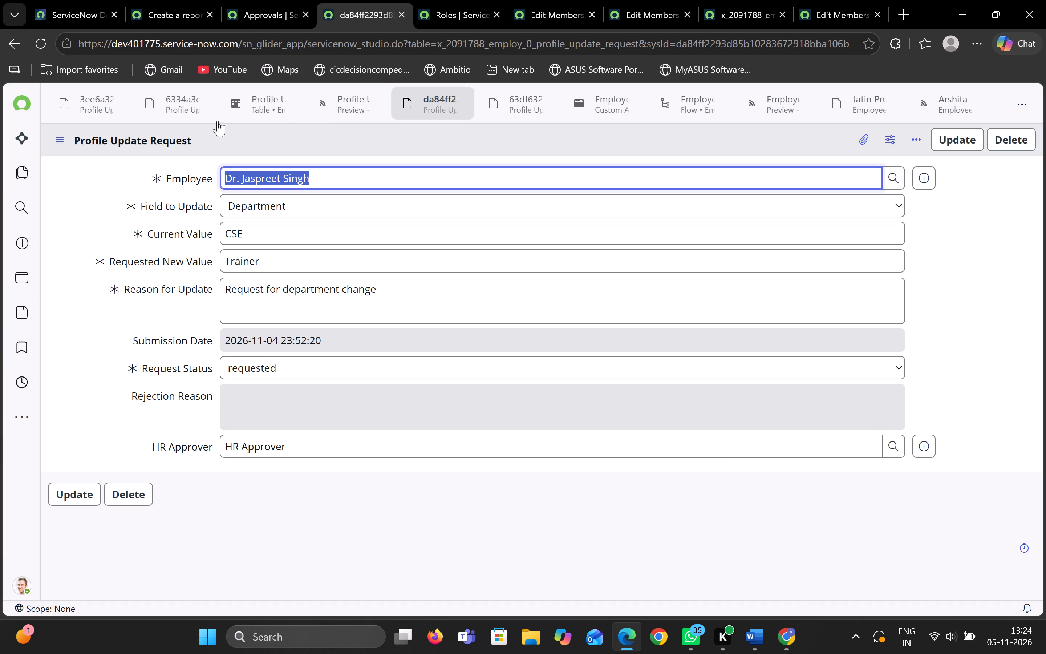
left_click(331, 105)
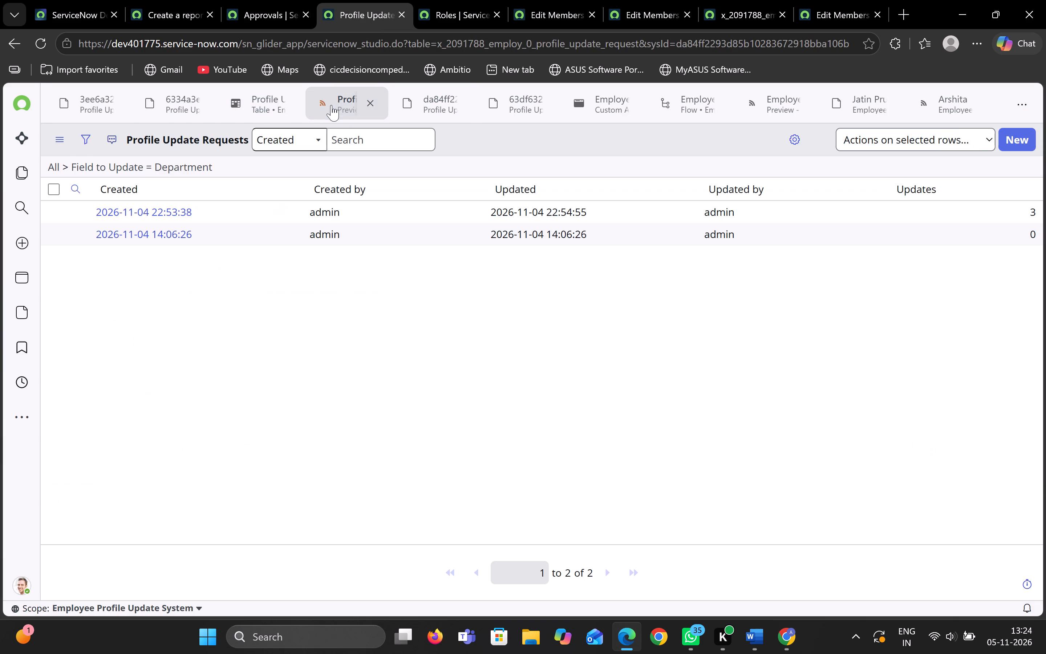
left_click(86, 146)
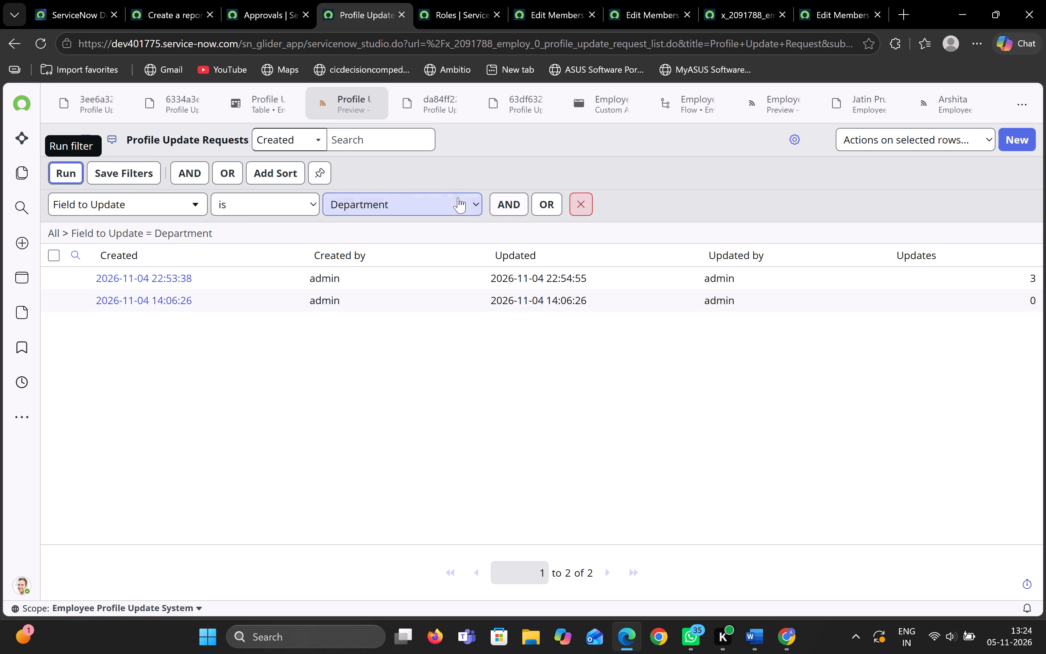
left_click(73, 167)
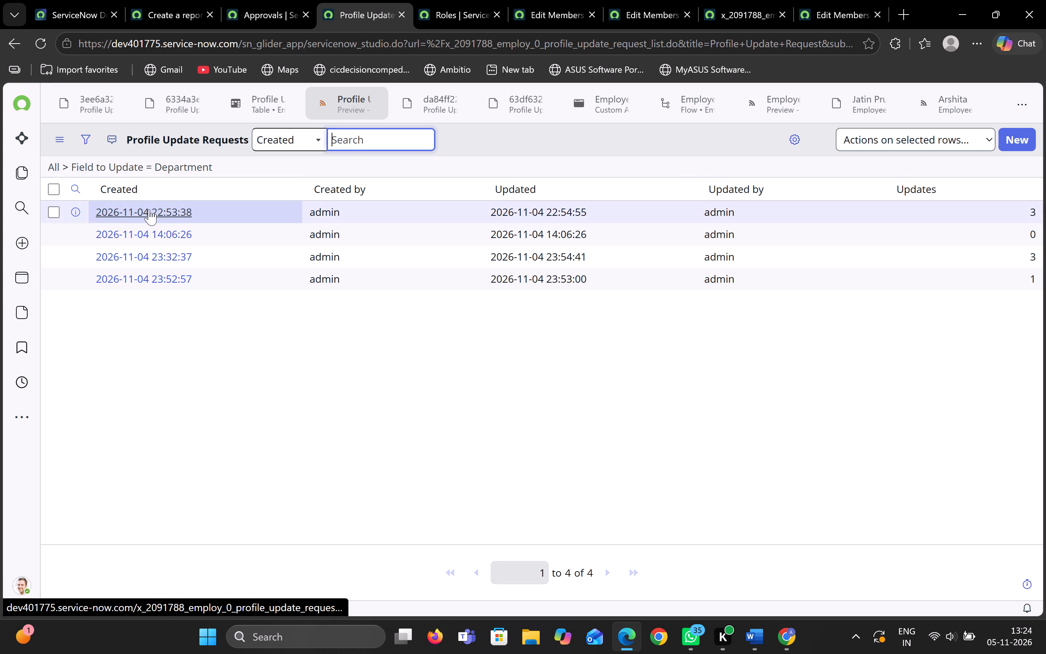
left_click(149, 209)
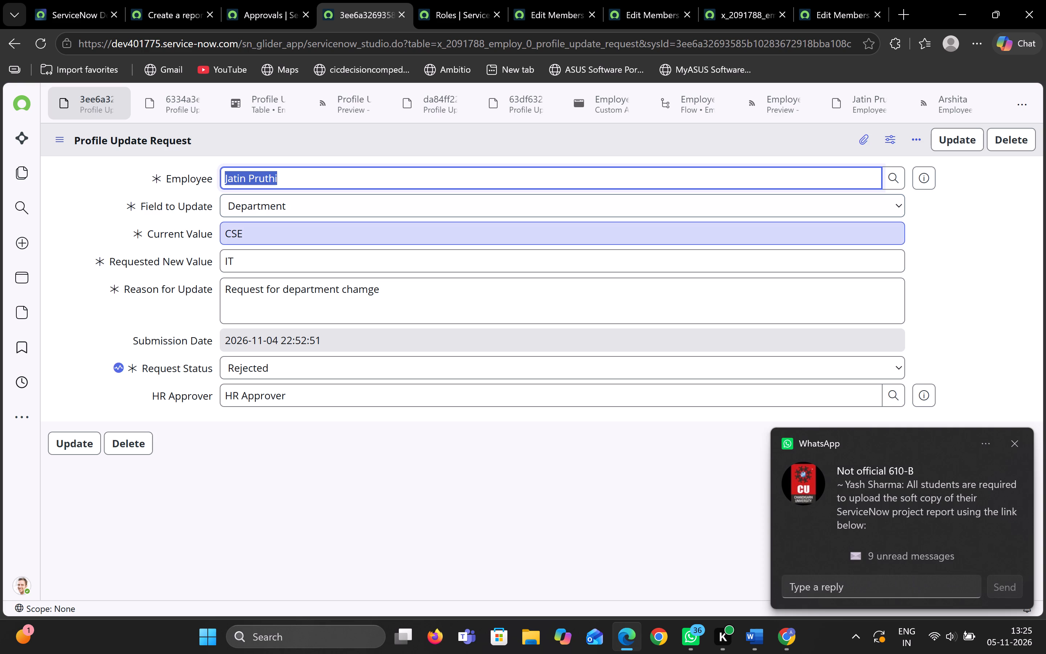
left_click(118, 366)
left_click(352, 510)
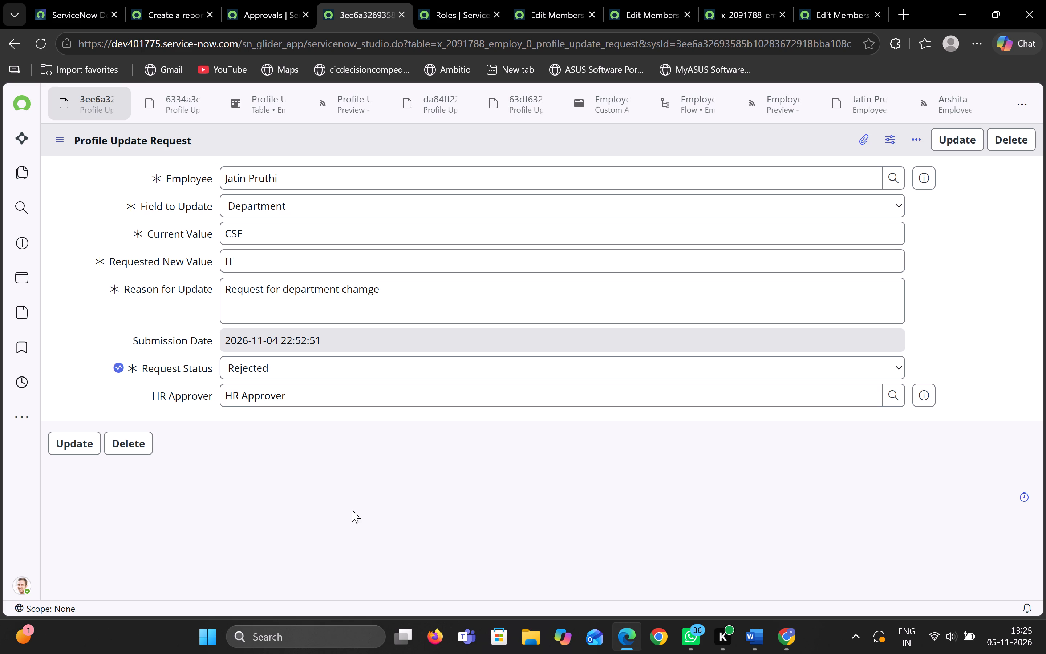
Capture a screenshot of the Profile Update Request Status report page, including the pie chart and legend.
left_click(147, 0)
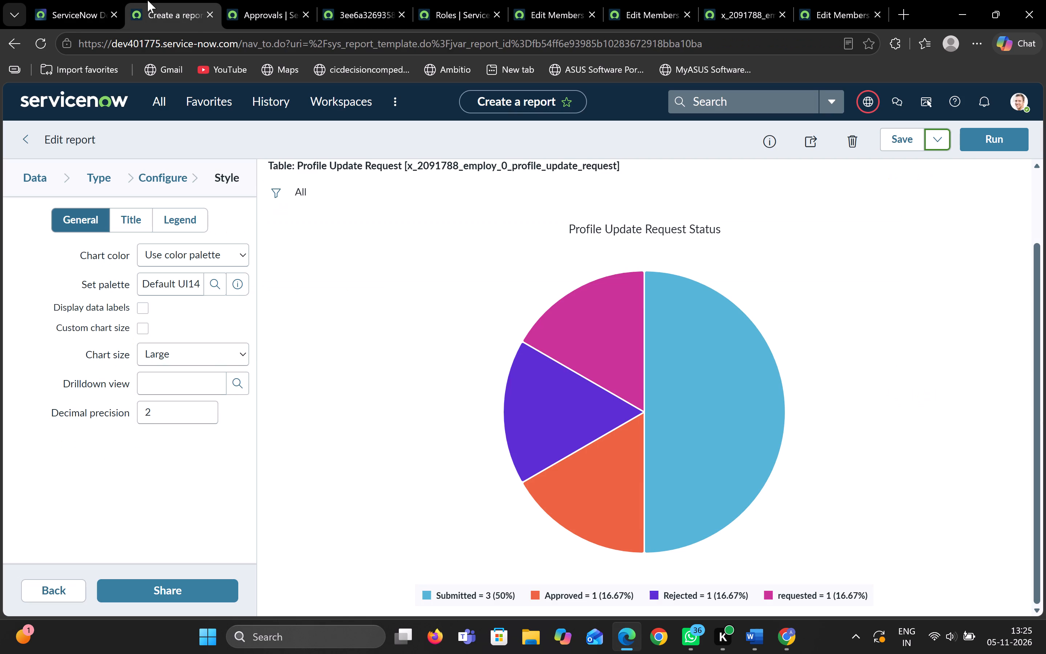
scroll(380, 309, "down", 1)
key("shift+super+s")
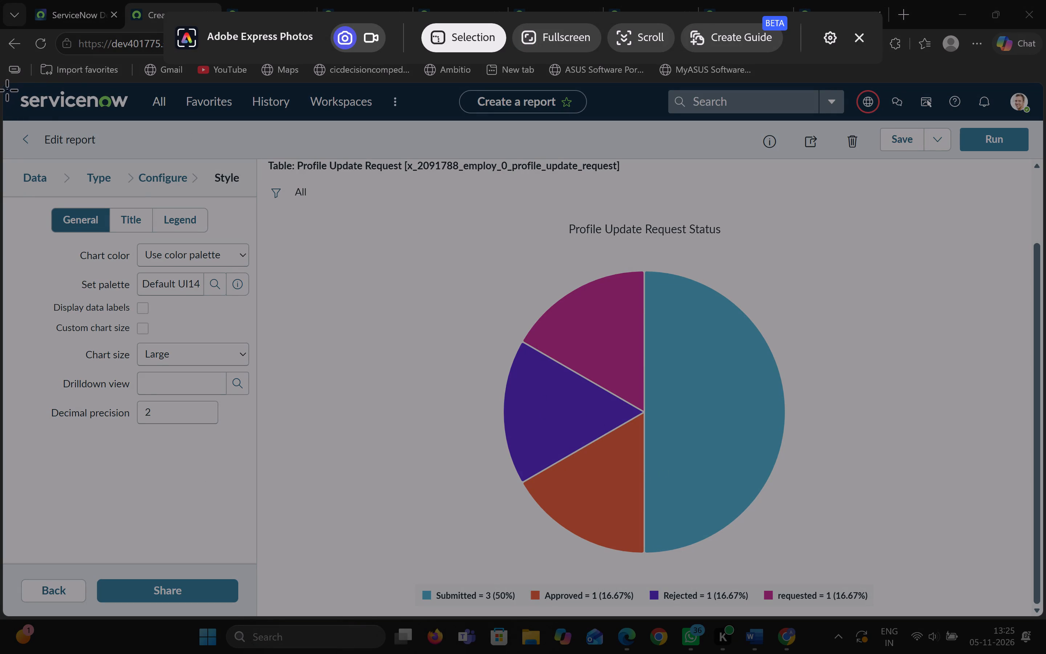
left_click_drag(9, 86, 777, 581)
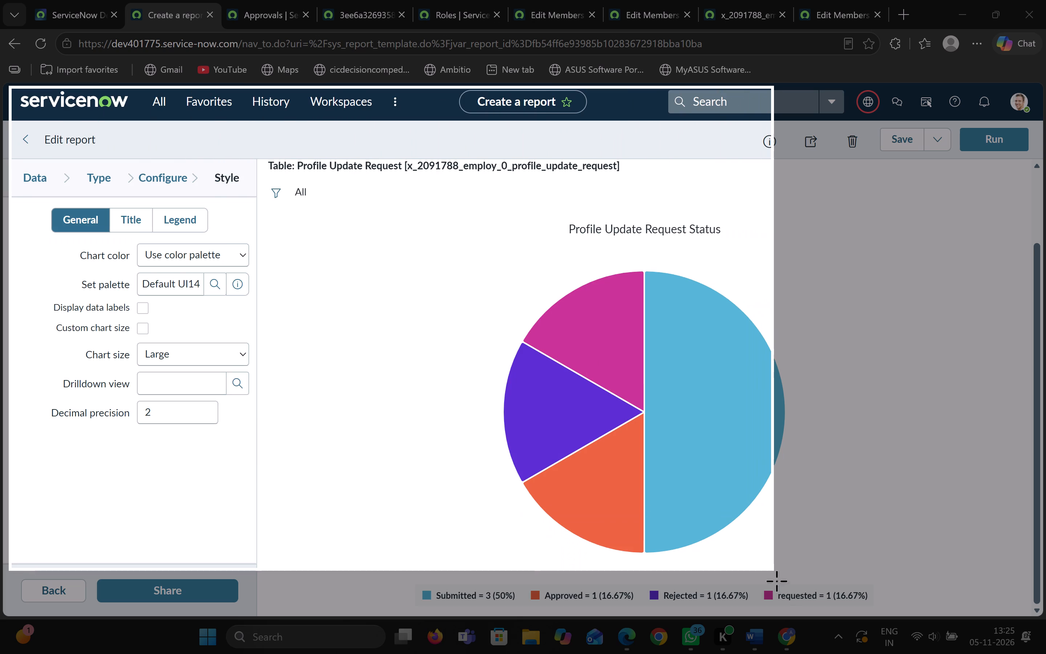
left_click_drag(777, 581, 987, 599)
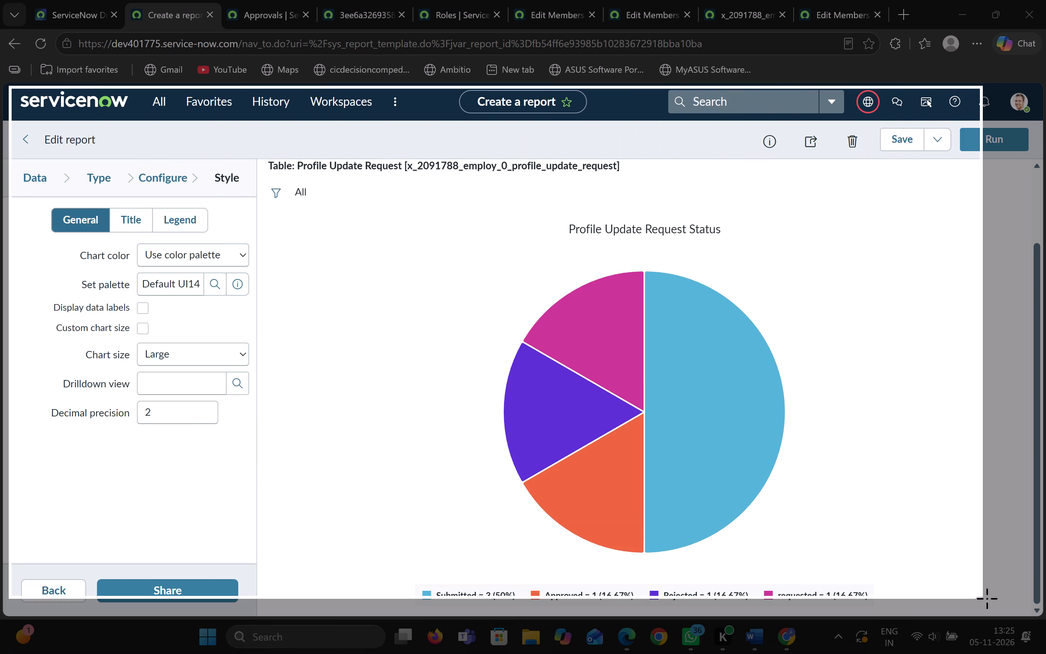
left_click_drag(987, 599, 1045, 612)
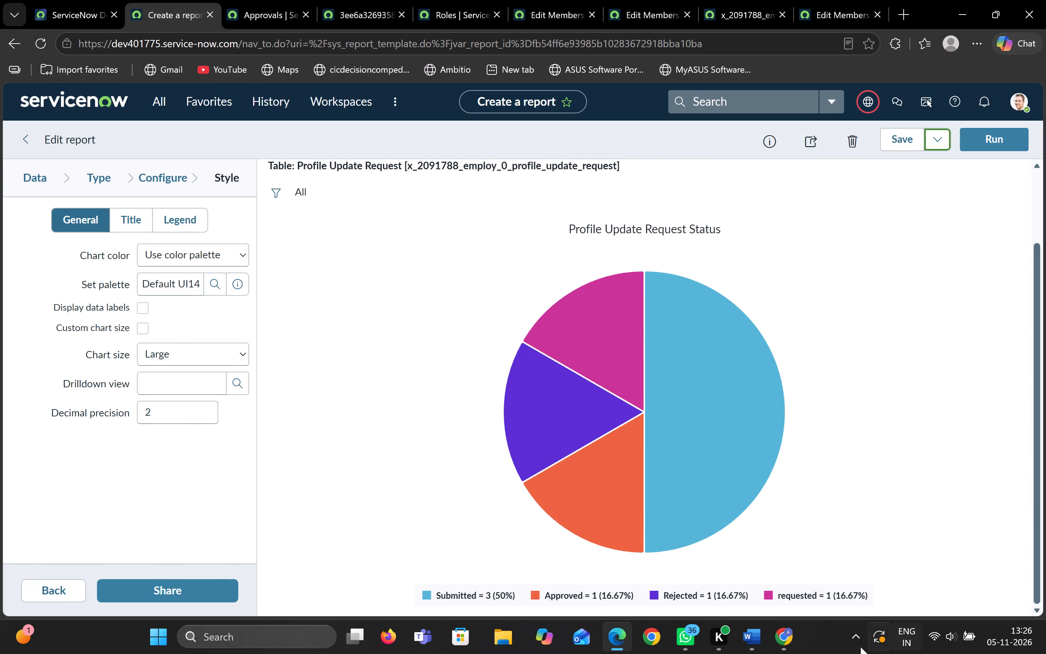
Switch to Word, paste the report screenshot at the end of Document1, and return to the report page.
left_click(809, 574)
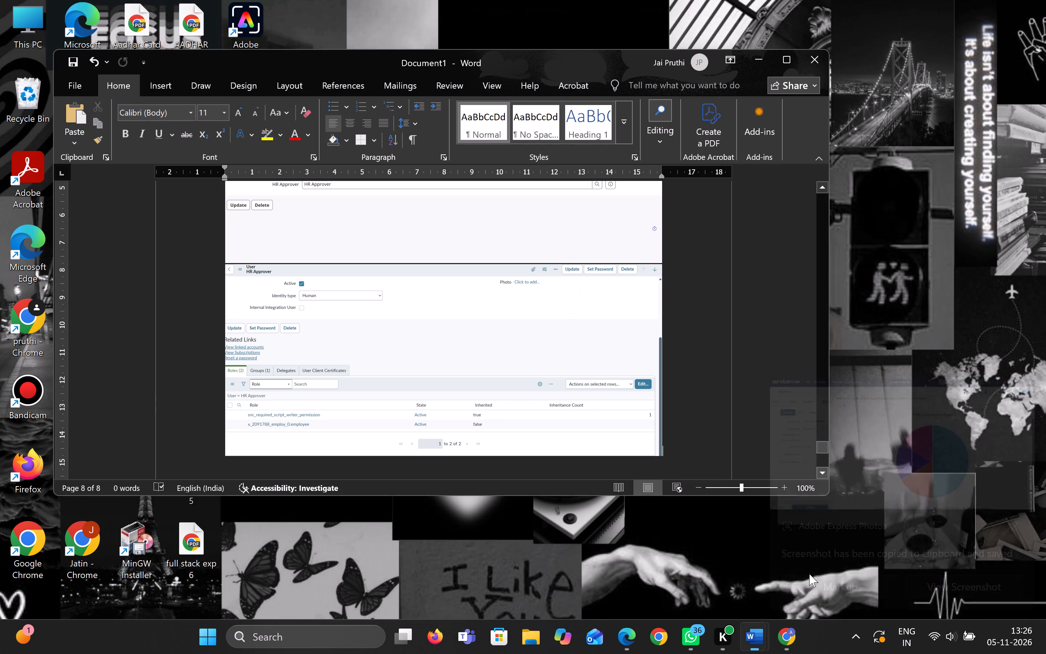
key("ctrl+v")
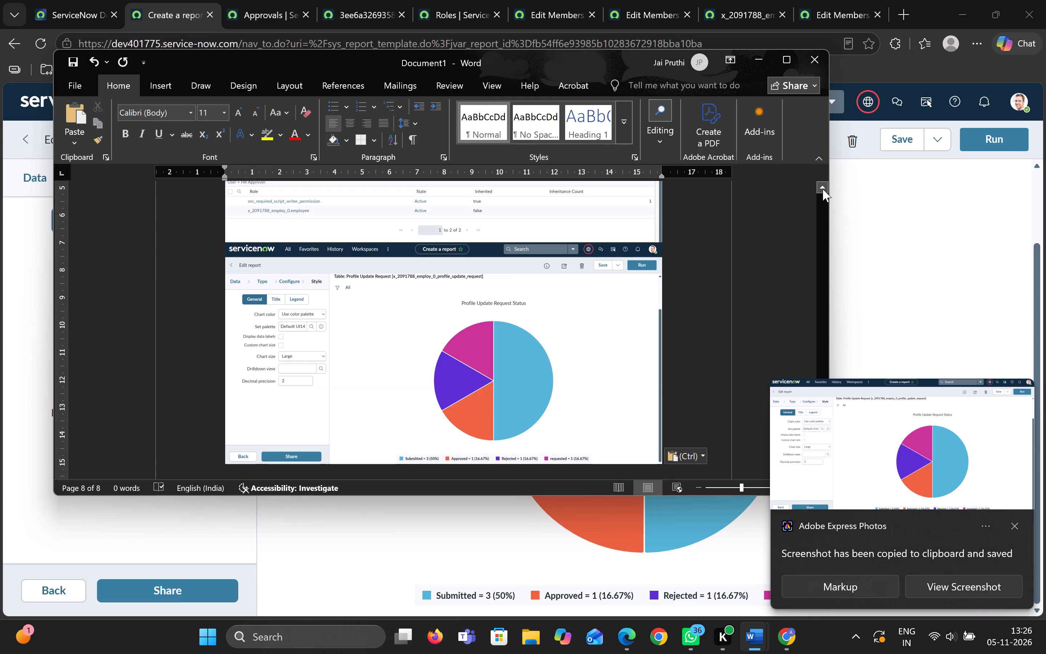
left_click(764, 51)
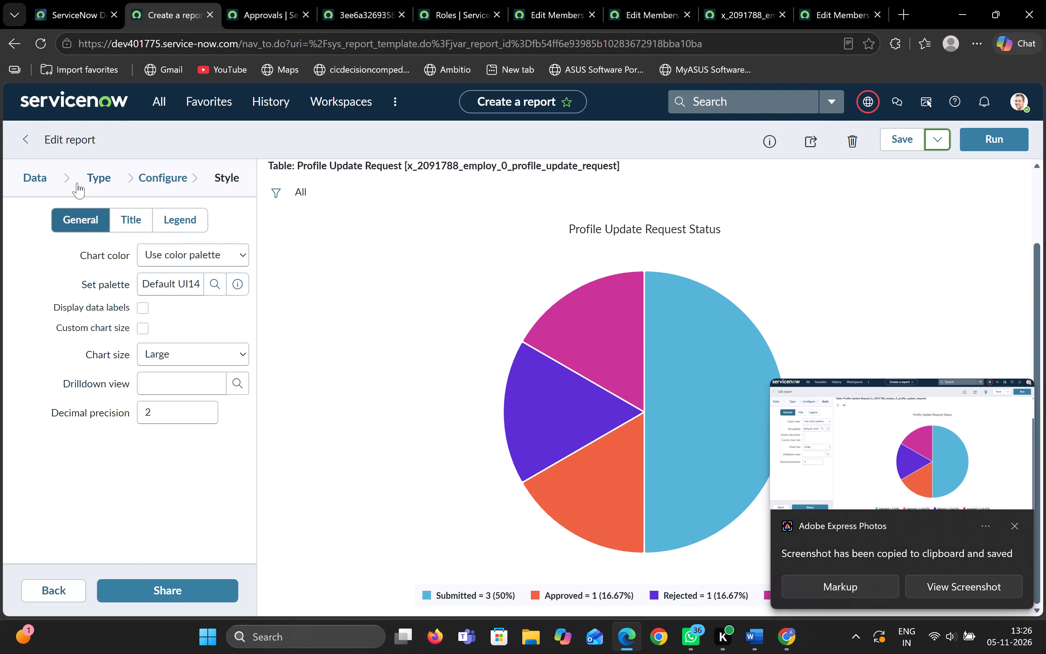
Open the data settings of the Profile Update Request Status report.
left_click(36, 180)
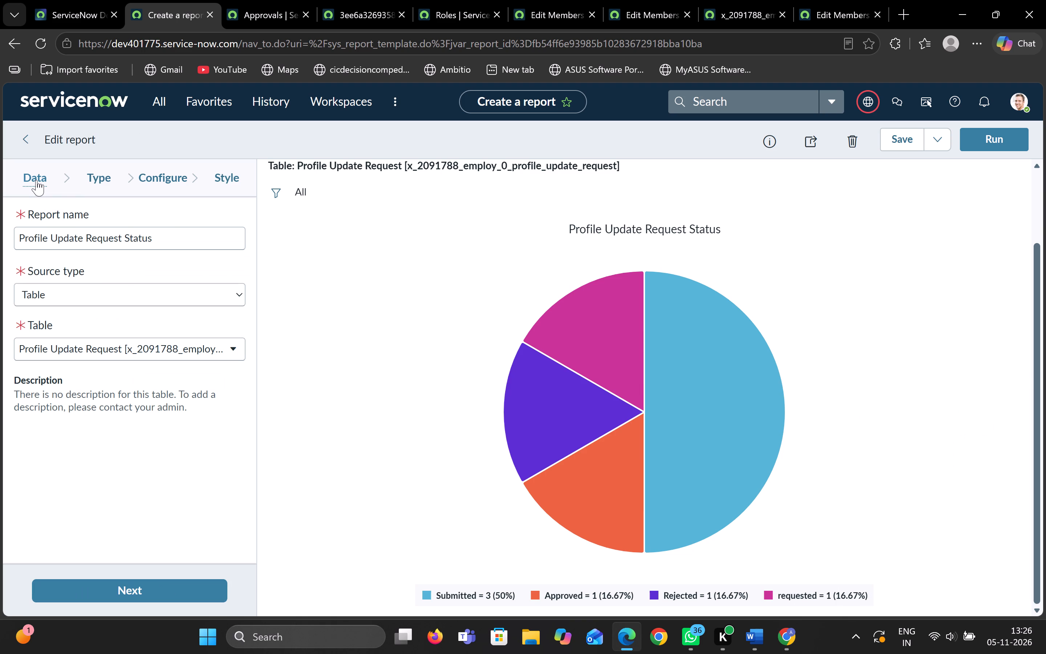